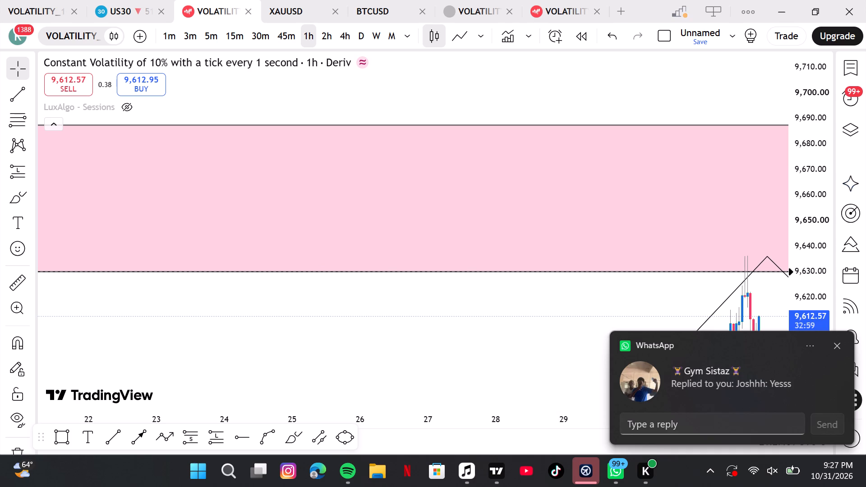
Draw a horizontal ray at about 9,615.73 near the latest candles, below the pink zone on the 1h chart.
{"action": "left_click", "coordinate": [510, 361]}
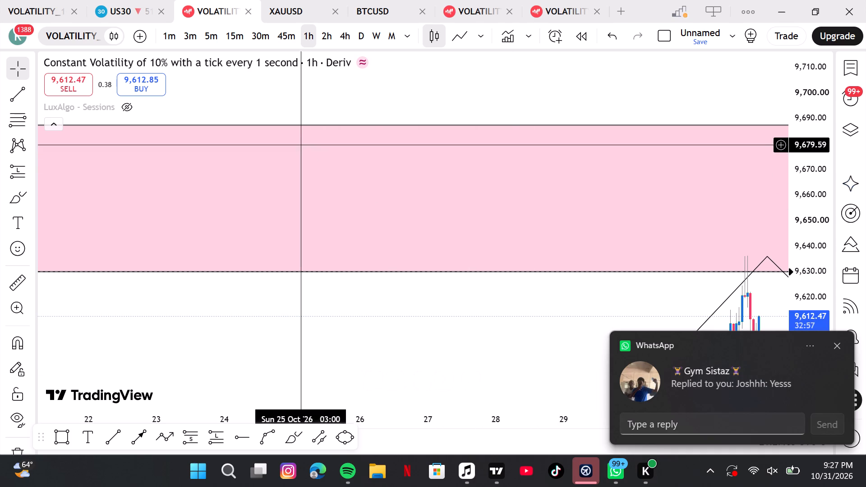
{"action": "left_click_drag", "start_coordinate": [378, 352], "coordinate": [174, 188]}
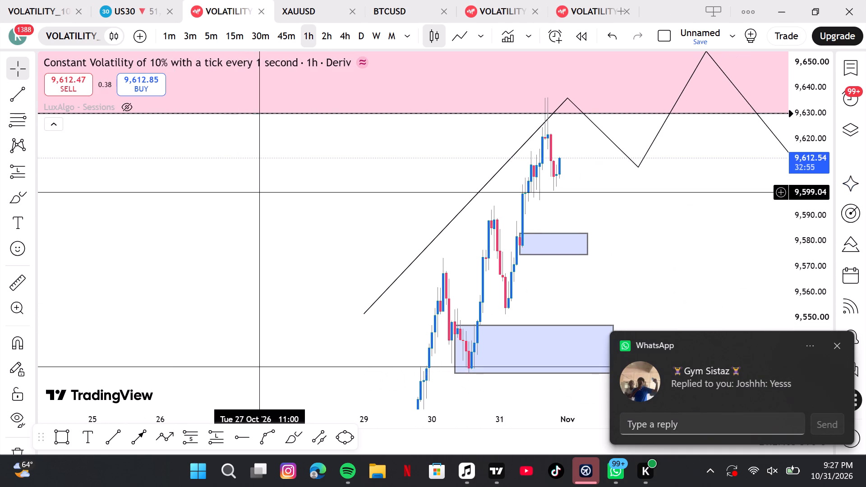
{"action": "left_click_drag", "start_coordinate": [265, 193], "coordinate": [231, 279]}
{"action": "left_click_drag", "start_coordinate": [242, 258], "coordinate": [231, 277]}
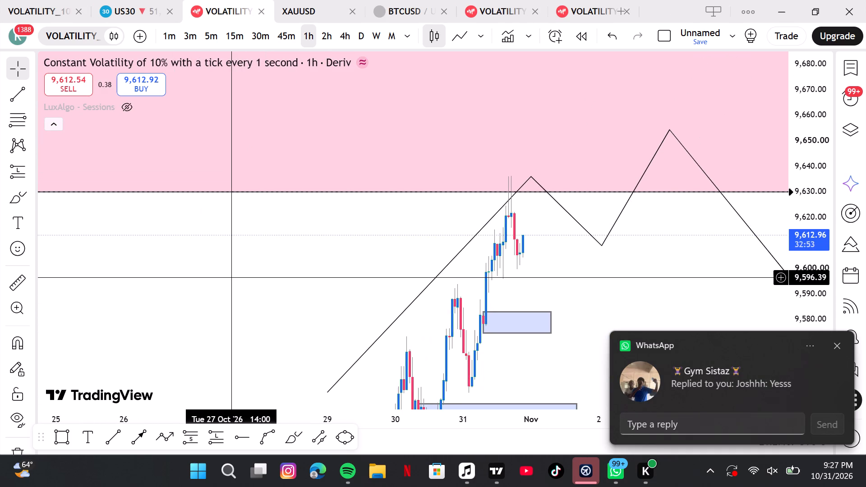
{"action": "left_click_drag", "start_coordinate": [231, 277], "coordinate": [231, 277]}
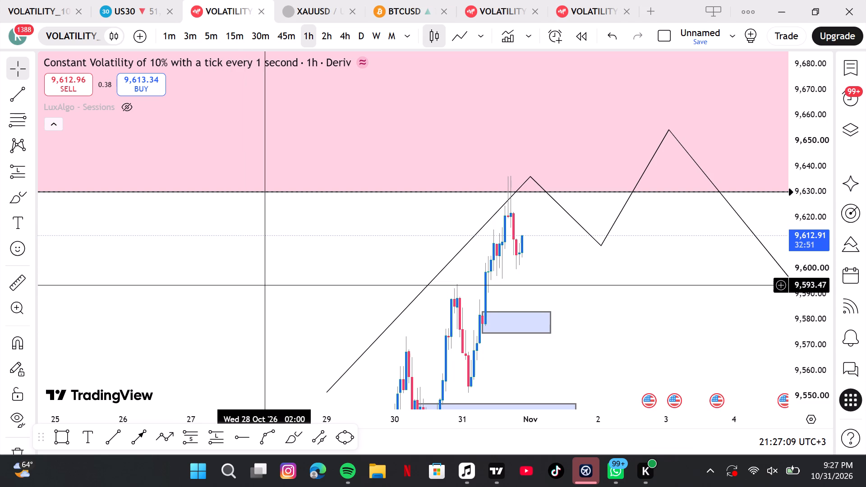
{"action": "left_click_drag", "start_coordinate": [262, 281], "coordinate": [257, 275]}
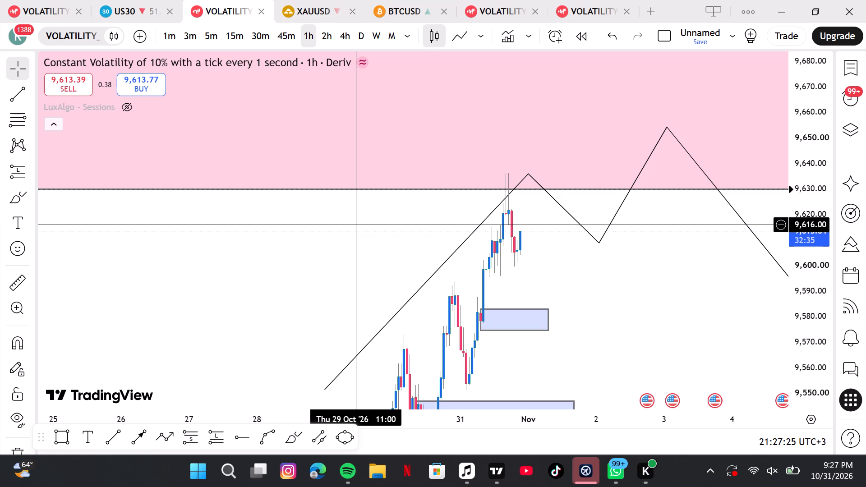
{"action": "left_click", "coordinate": [355, 225]}
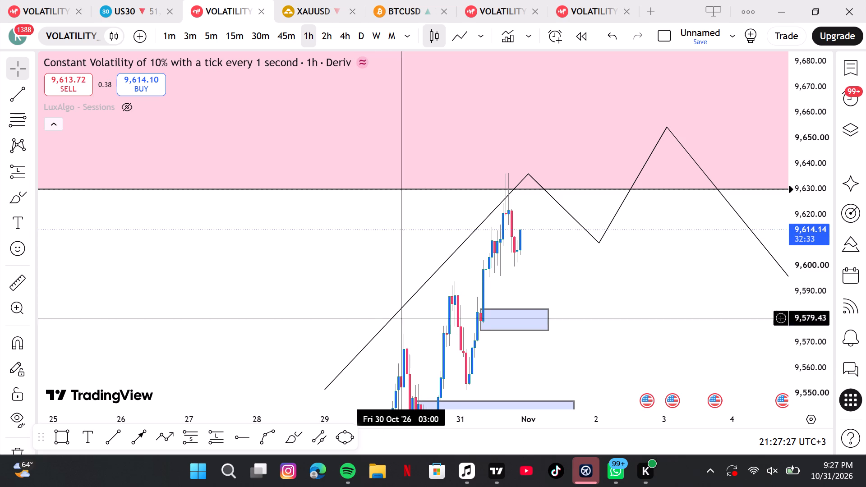
{"action": "left_click", "coordinate": [245, 437]}
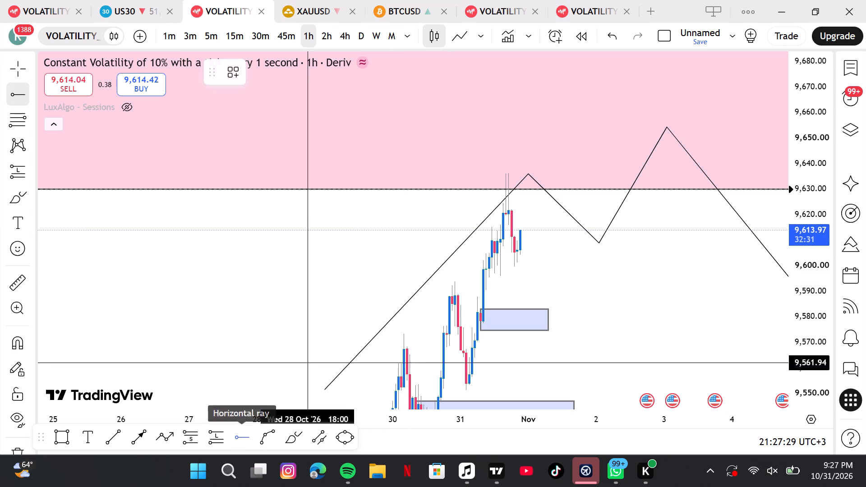
{"action": "left_click", "coordinate": [477, 225]}
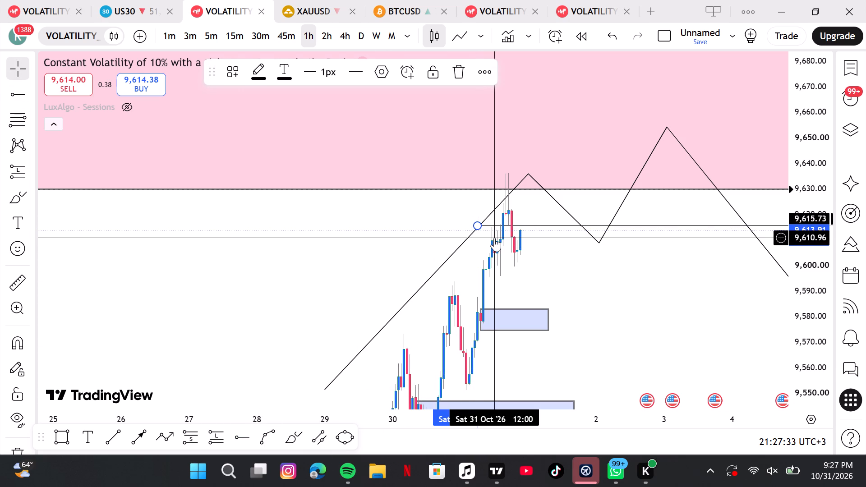
Shift the horizontal ray's start ten bars forward in time so it begins at the candles of the recent peak.
{"action": "key", "text": "Right"}
{"action": "key", "text": "Right"}
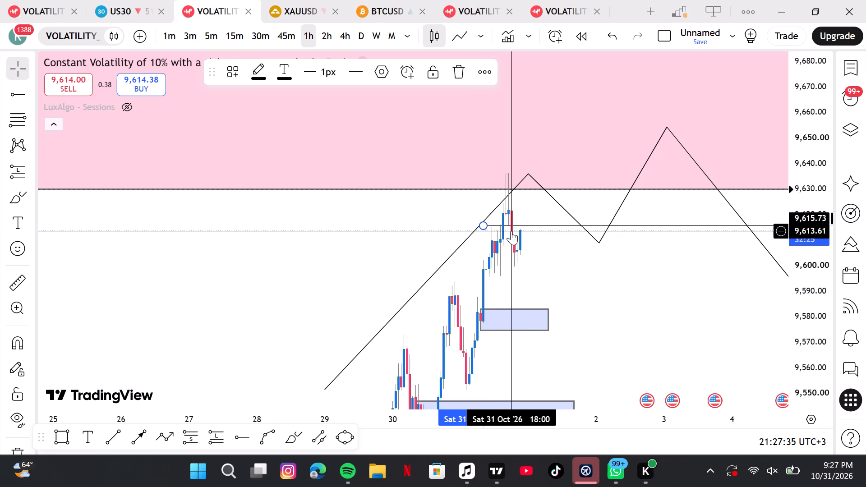
{"action": "key", "text": "Right"}
{"action": "key", "text": "Right"}
{"action": "key", "text": "Right"}
{"action": "key", "text": "Right"}
{"action": "key", "text": "Right"}
{"action": "key", "text": "Right"}
{"action": "left_click", "coordinate": [544, 272]}
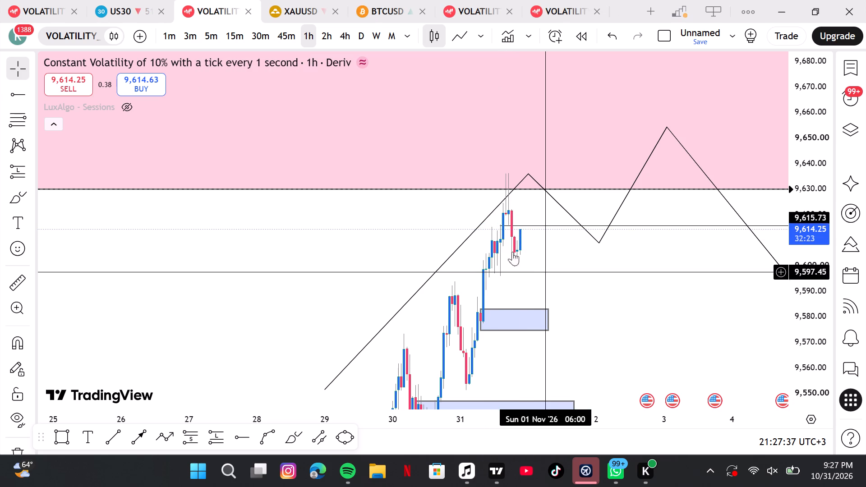
{"action": "left_click", "coordinate": [500, 225]}
{"action": "key", "text": "Right"}
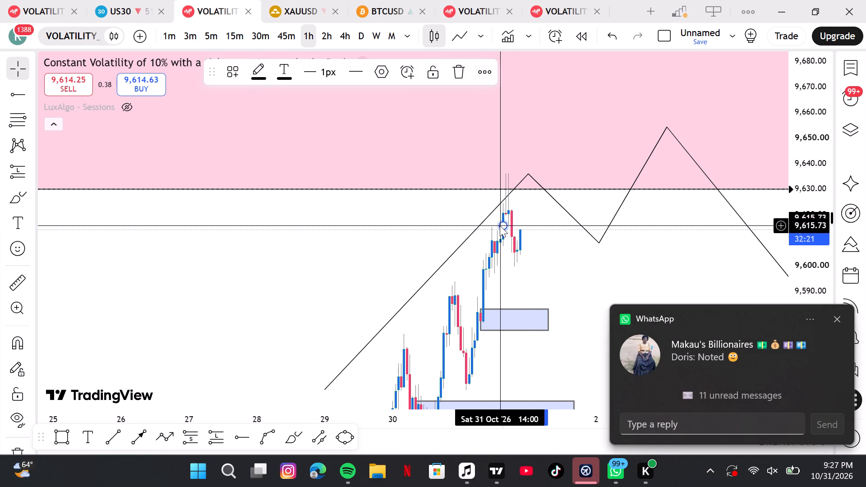
{"action": "key", "text": "Right"}
{"action": "left_click", "coordinate": [532, 267]}
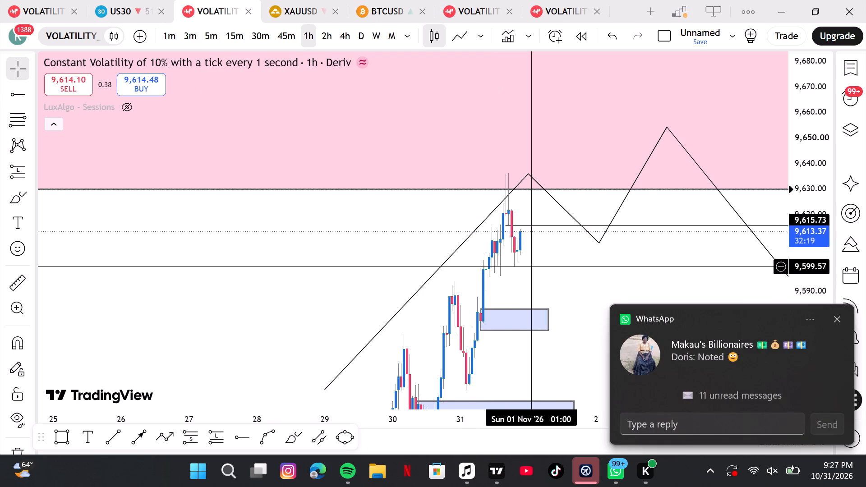
{"action": "key", "text": "Right"}
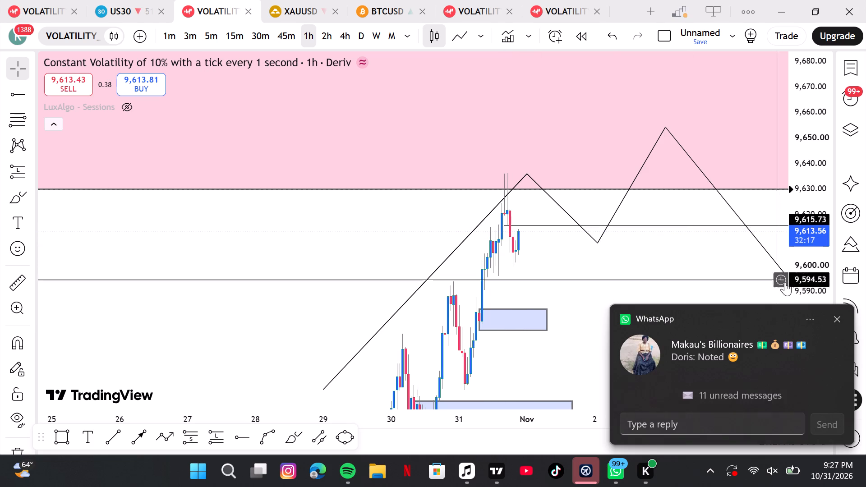
Fine-tune the horizontal ray to 9,615.85, starting it at the lower wick of the second long-wicked peak candle.
{"action": "left_click_drag", "start_coordinate": [793, 282], "coordinate": [797, 55]}
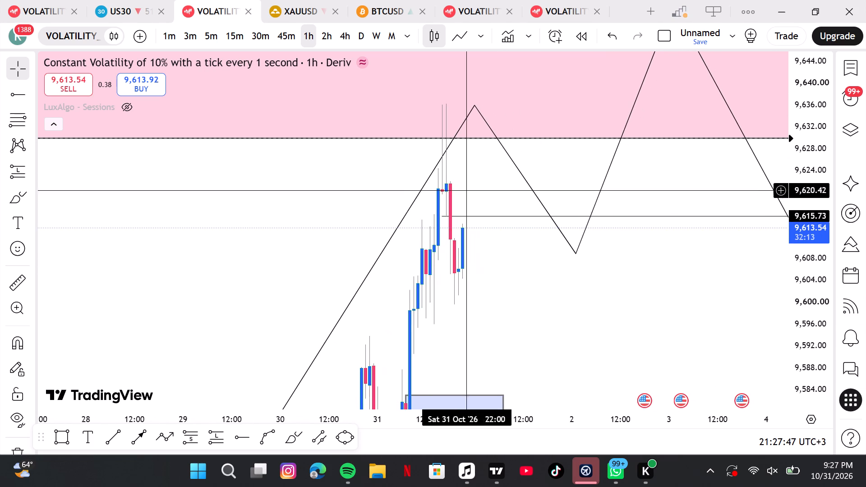
{"action": "left_click_drag", "start_coordinate": [445, 216], "coordinate": [434, 216]}
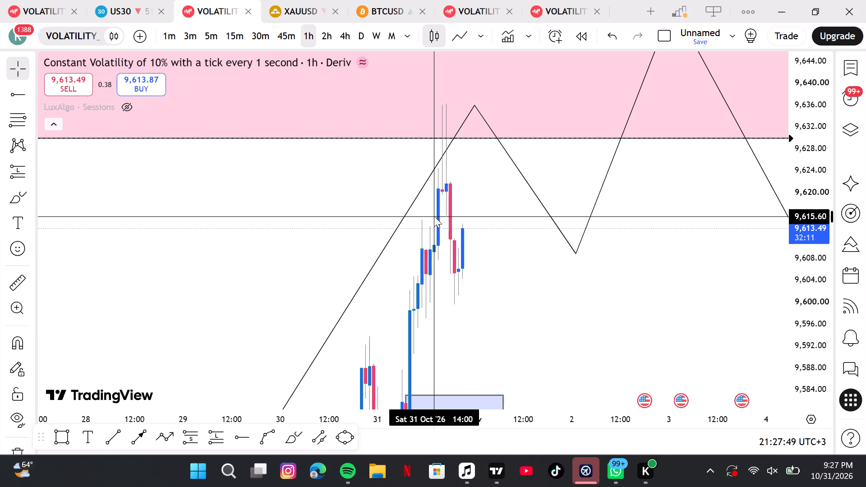
{"action": "left_click_drag", "start_coordinate": [434, 216], "coordinate": [434, 215]}
{"action": "key", "text": "Right"}
{"action": "key", "text": "Right"}
{"action": "key", "text": "Right"}
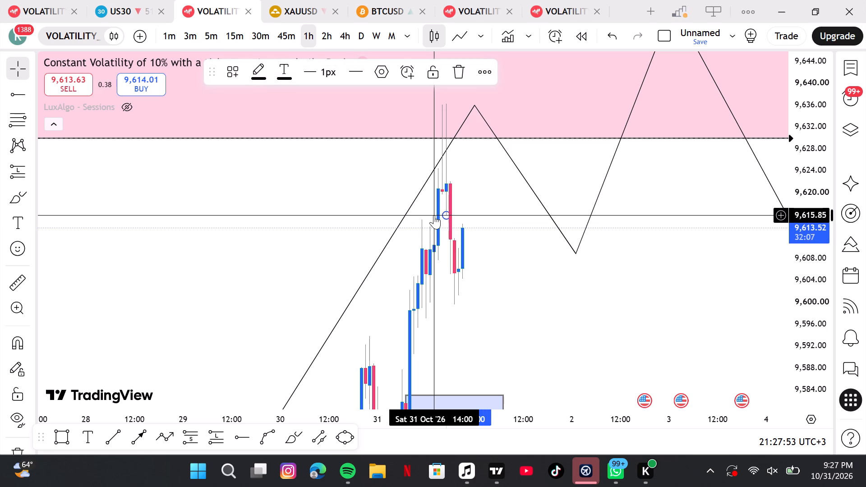
{"action": "left_click", "coordinate": [429, 308]}
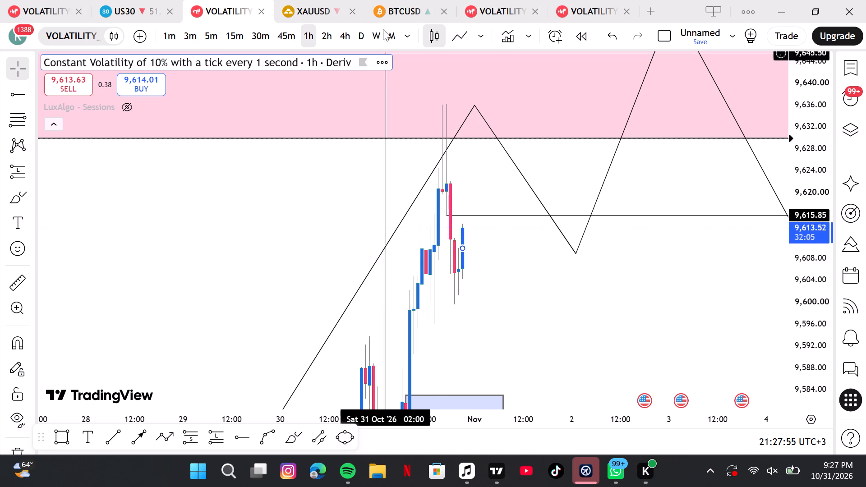
Switch the chart to the 15-minute timeframe and examine the price action around the horizontal ray.
{"action": "left_click", "coordinate": [244, 42]}
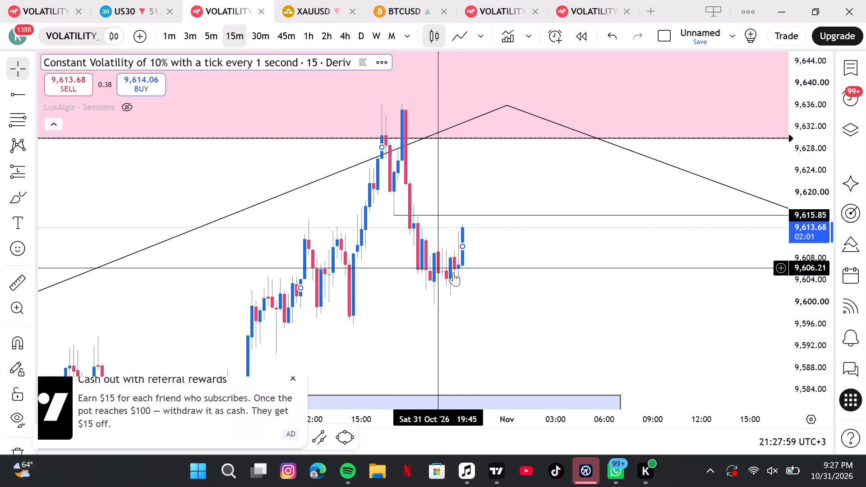
{"action": "left_click_drag", "start_coordinate": [557, 230], "coordinate": [545, 258]}
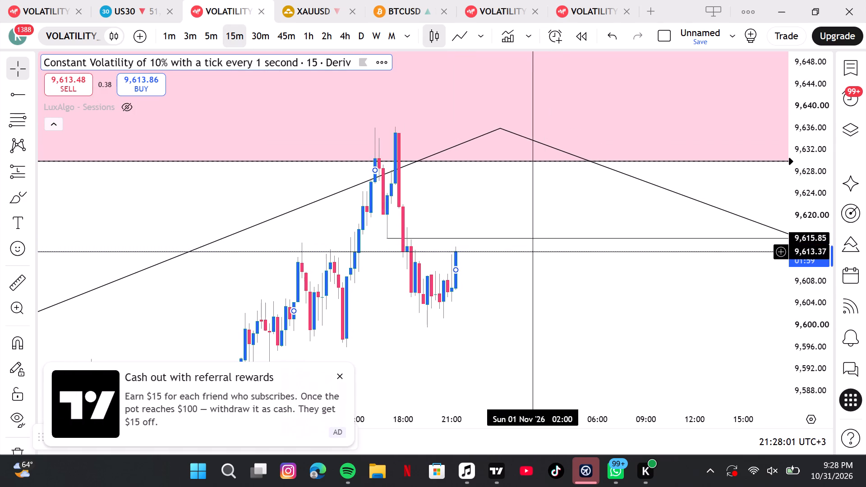
{"action": "left_click_drag", "start_coordinate": [521, 211], "coordinate": [524, 182]}
{"action": "left_click_drag", "start_coordinate": [524, 182], "coordinate": [532, 184]}
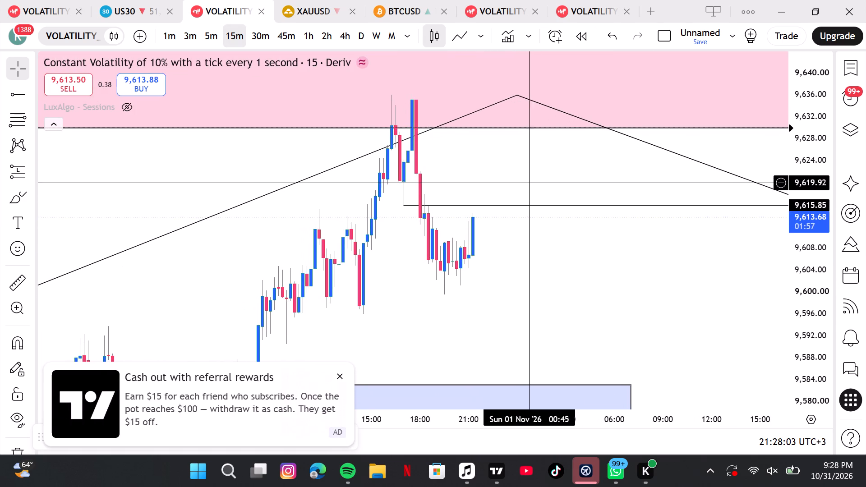
{"action": "left_click_drag", "start_coordinate": [532, 184], "coordinate": [574, 192]}
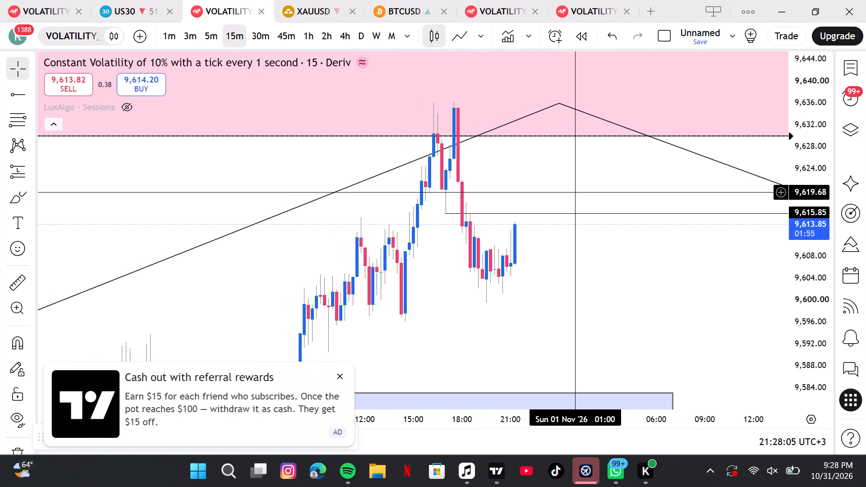
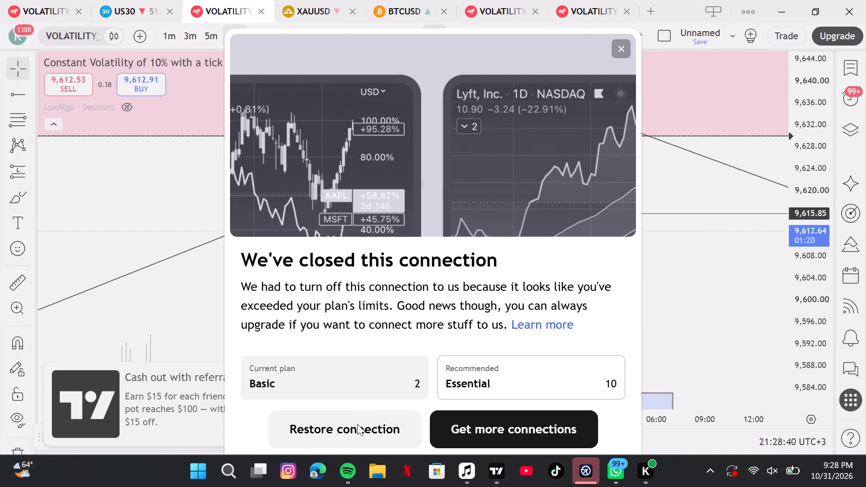
Restore the closed chart connection and dismiss the referral rewards advertisement.
{"action": "left_click", "coordinate": [359, 420]}
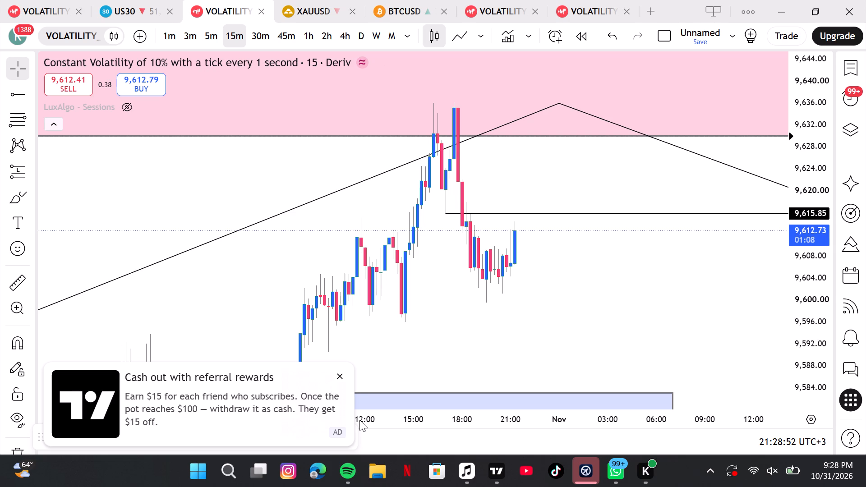
{"action": "left_click_drag", "start_coordinate": [461, 284], "coordinate": [454, 345]}
{"action": "left_click_drag", "start_coordinate": [797, 227], "coordinate": [787, 273]}
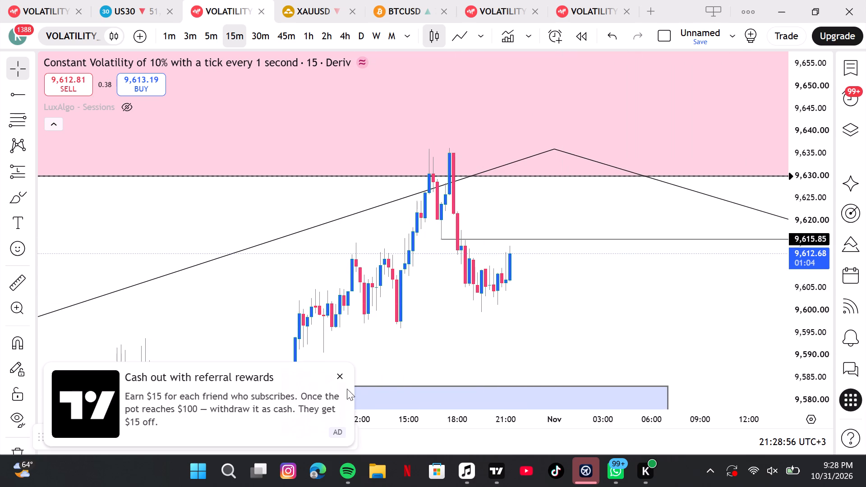
{"action": "left_click", "coordinate": [341, 380]}
Examine the recent 15-minute price action between the pink zone and the blue zone.
{"action": "left_click_drag", "start_coordinate": [348, 316], "coordinate": [373, 265]}
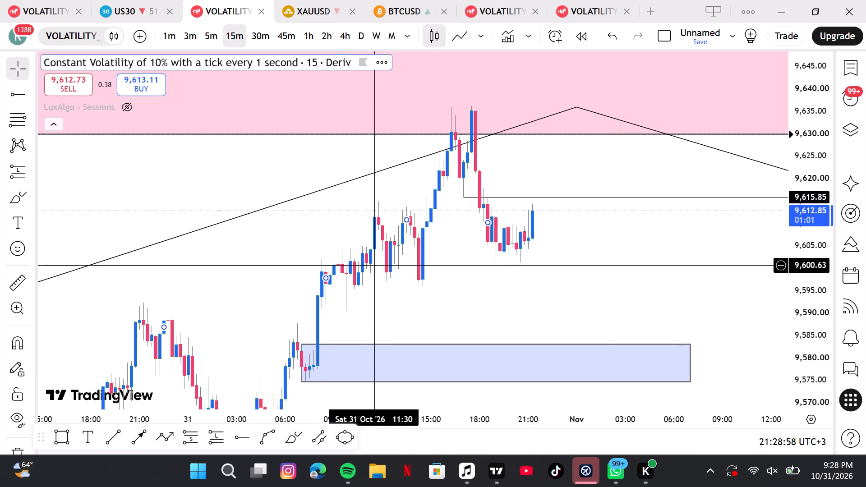
{"action": "left_click_drag", "start_coordinate": [373, 265], "coordinate": [374, 262]}
{"action": "left_click_drag", "start_coordinate": [374, 262], "coordinate": [392, 253]}
{"action": "left_click_drag", "start_coordinate": [412, 260], "coordinate": [443, 286]}
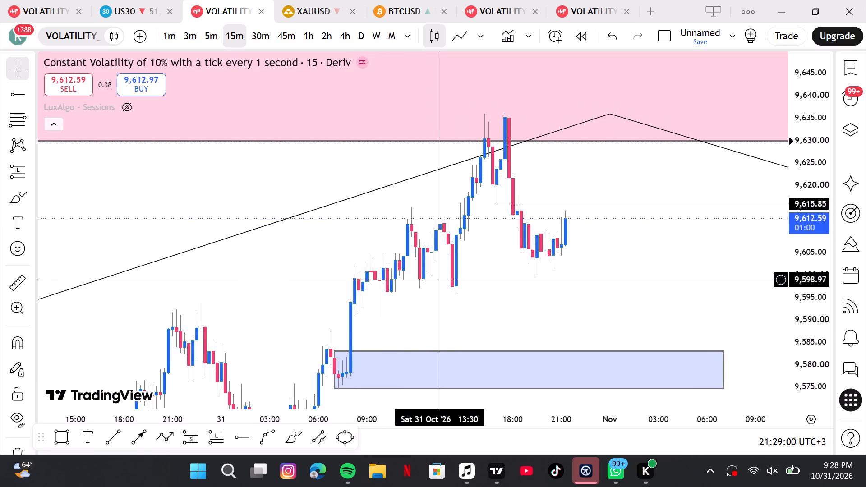
{"action": "left_click_drag", "start_coordinate": [443, 286], "coordinate": [438, 314]}
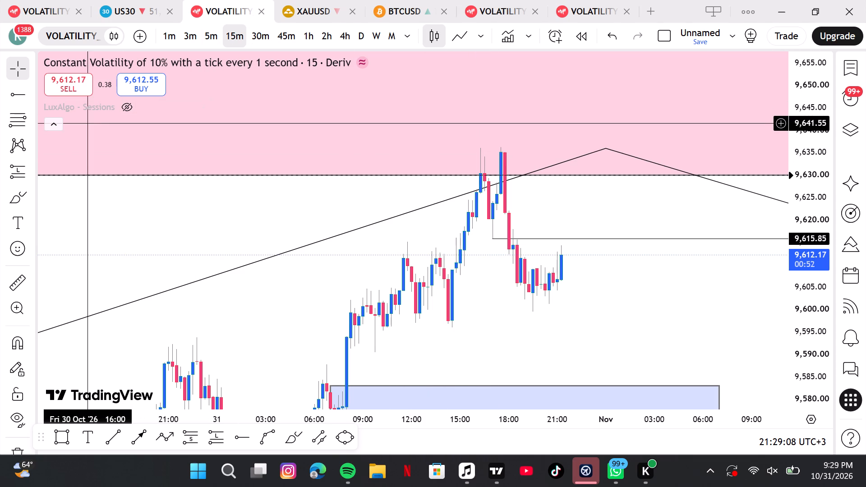
{"action": "left_click", "coordinate": [54, 126]}
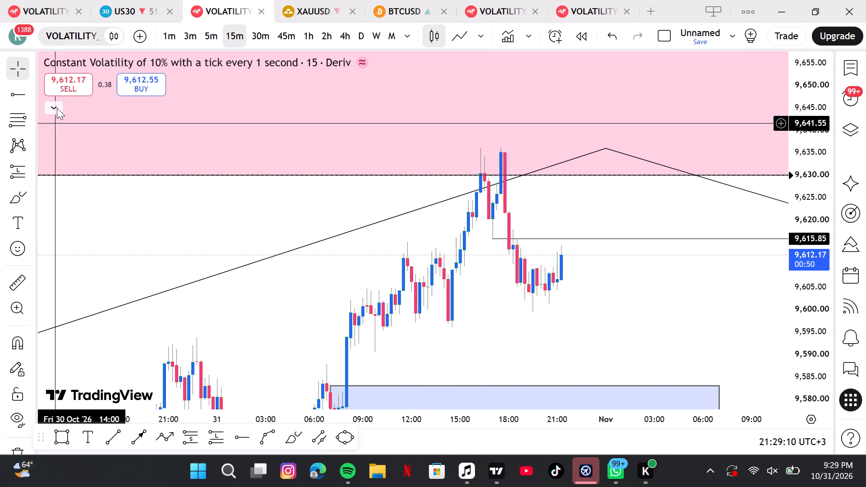
{"action": "left_click", "coordinate": [57, 108]}
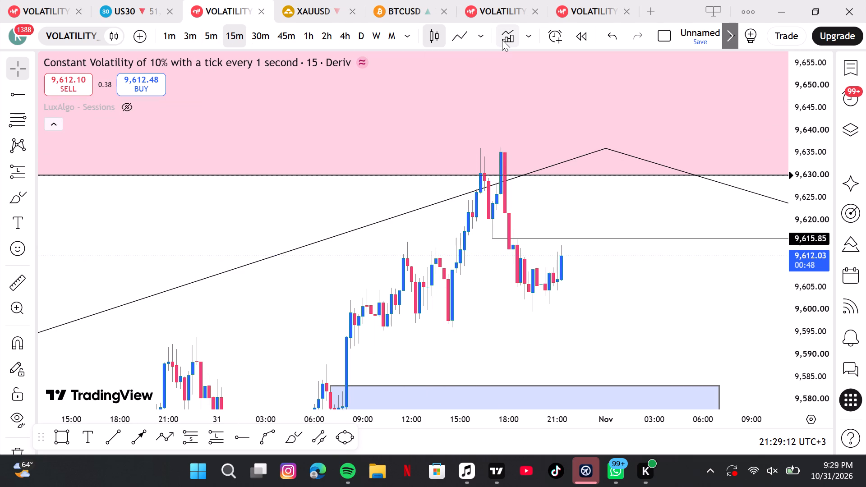
Add the favorite Pivot points high low indicator twice to the 15-minute Volatility 10 (1s) chart and return to the chart.
{"action": "left_click", "coordinate": [502, 40]}
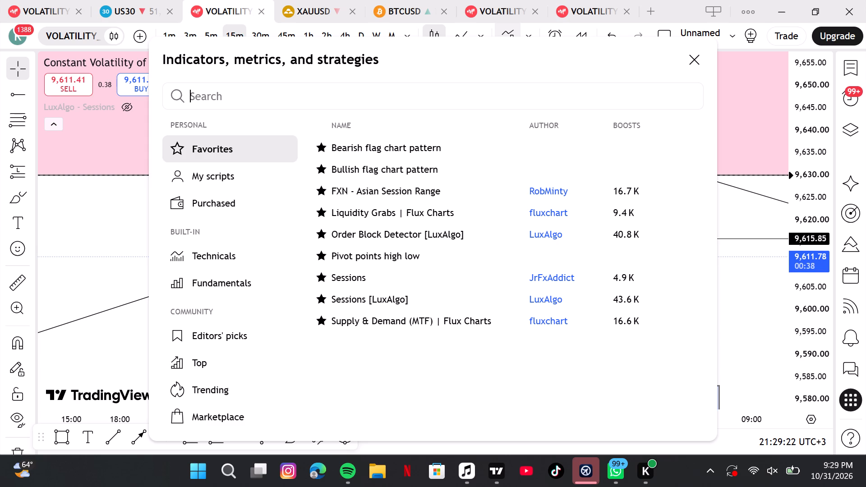
{"action": "left_click", "coordinate": [376, 257]}
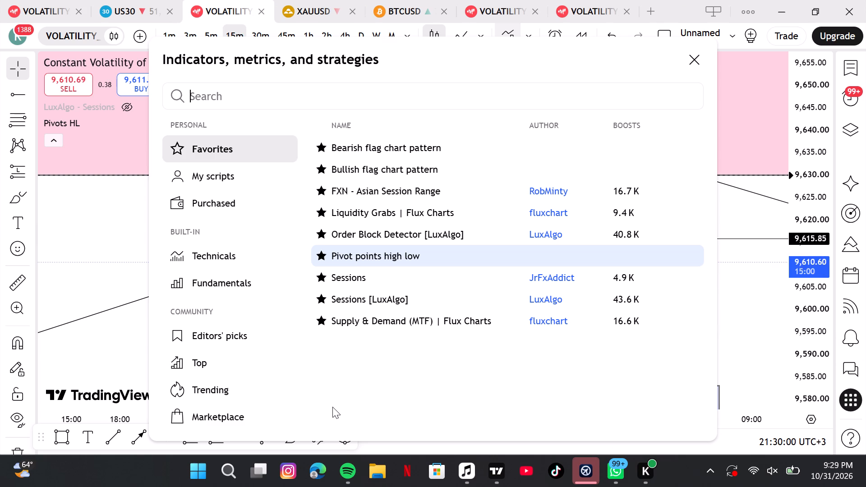
{"action": "left_click", "coordinate": [405, 248]}
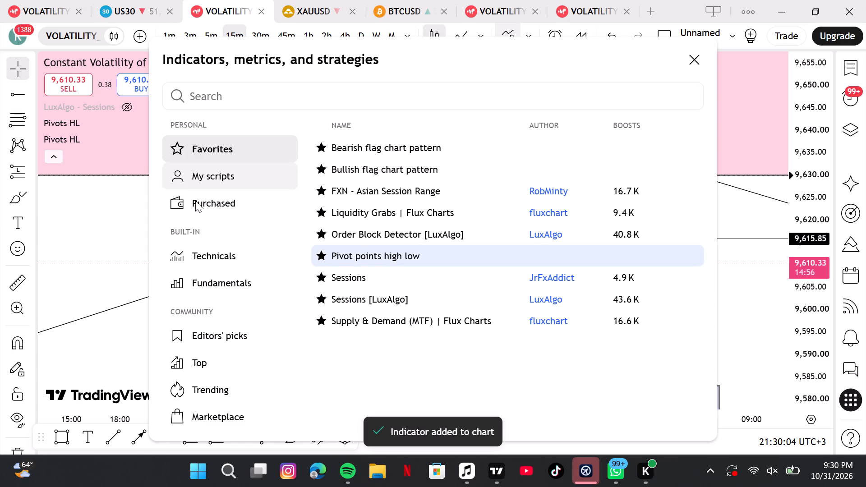
{"action": "left_click", "coordinate": [90, 189]}
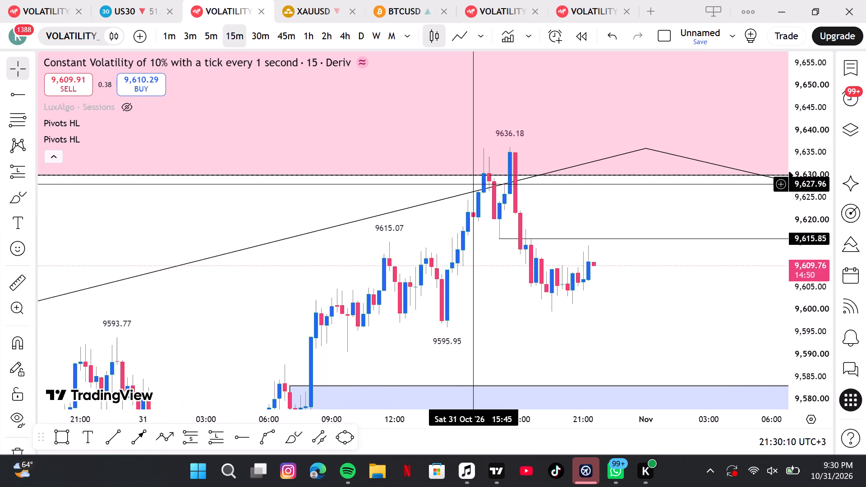
Switch the Constant Volatility of 10% chart to the 5-minute timeframe.
{"action": "left_click", "coordinate": [216, 26]}
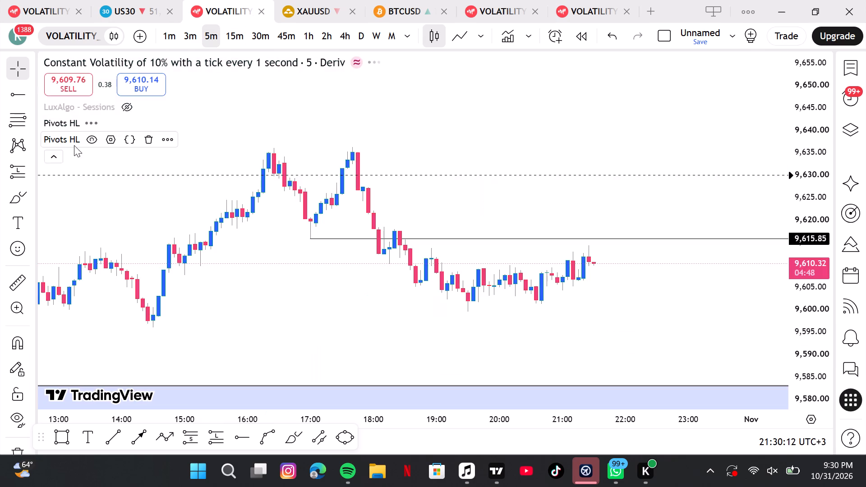
Examine recent price action and pivot levels around the 9,615.85 ray, comparing the 5-minute and 15-minute timeframes and ending on 5-minute.
{"action": "left_click_drag", "start_coordinate": [287, 281], "coordinate": [295, 291]}
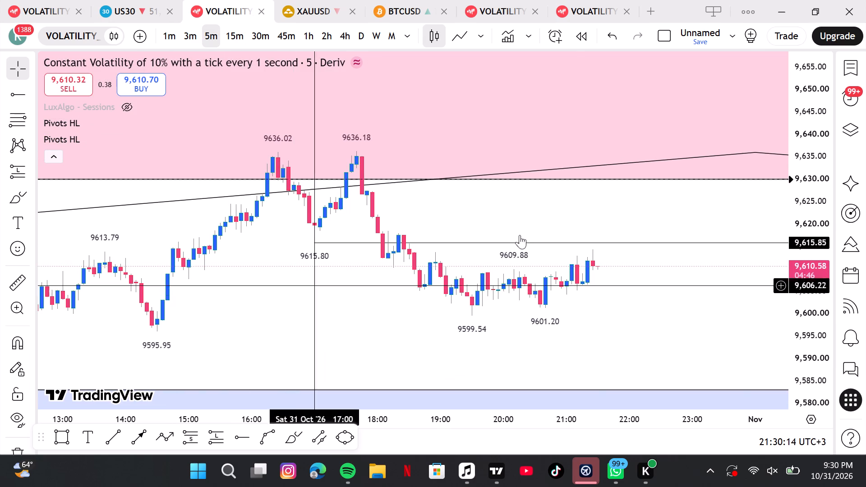
{"action": "left_click_drag", "start_coordinate": [800, 257], "coordinate": [760, 110]}
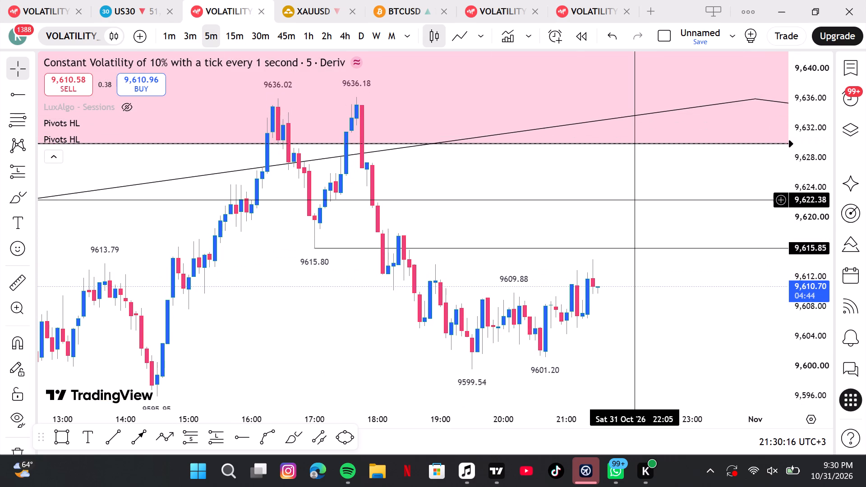
{"action": "left_click_drag", "start_coordinate": [634, 198], "coordinate": [617, 278]}
{"action": "left_click_drag", "start_coordinate": [612, 244], "coordinate": [613, 231]}
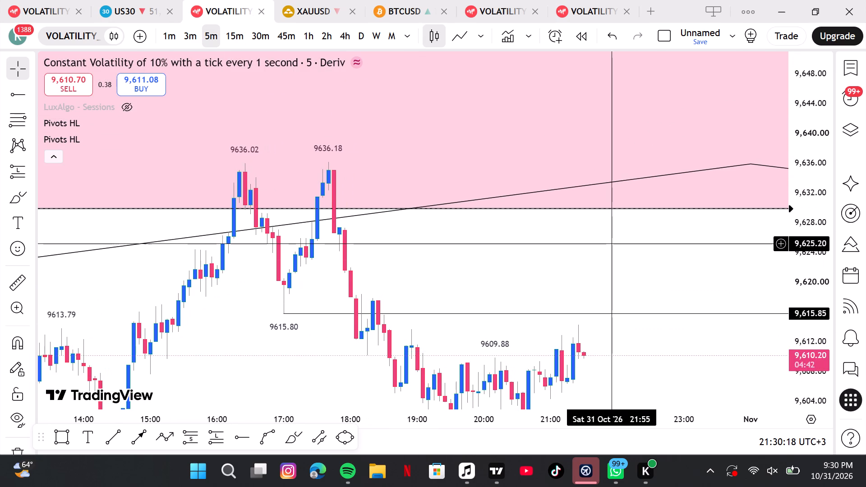
{"action": "left_click_drag", "start_coordinate": [613, 231], "coordinate": [632, 172]}
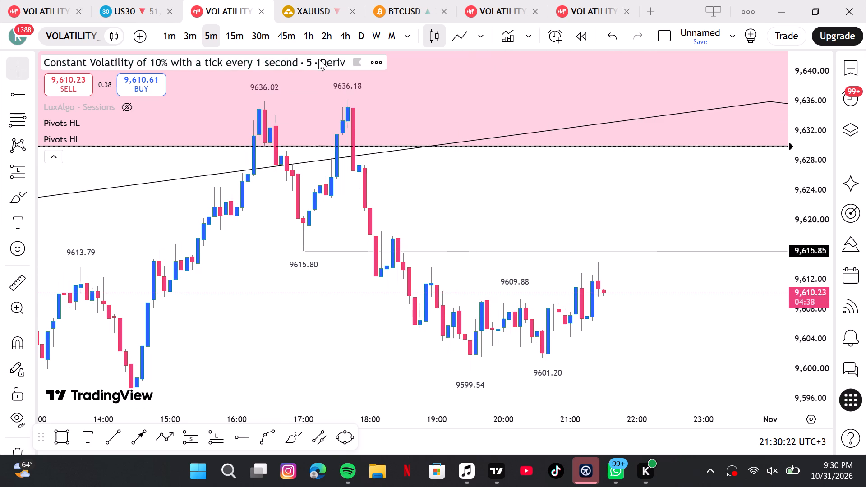
{"action": "left_click", "coordinate": [240, 46]}
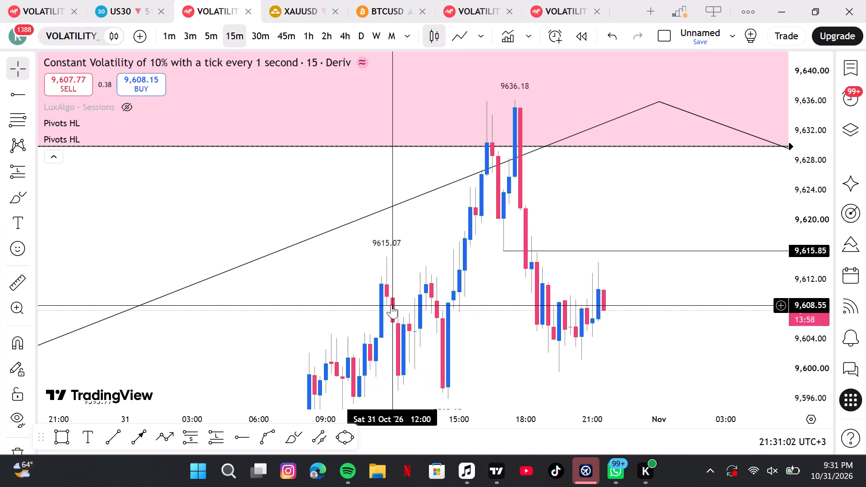
{"action": "left_click_drag", "start_coordinate": [324, 318], "coordinate": [311, 348]}
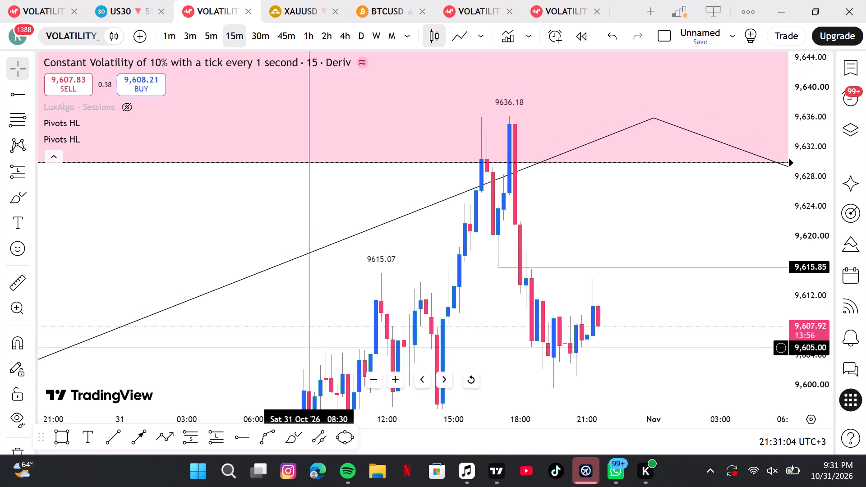
{"action": "left_click", "coordinate": [218, 27]}
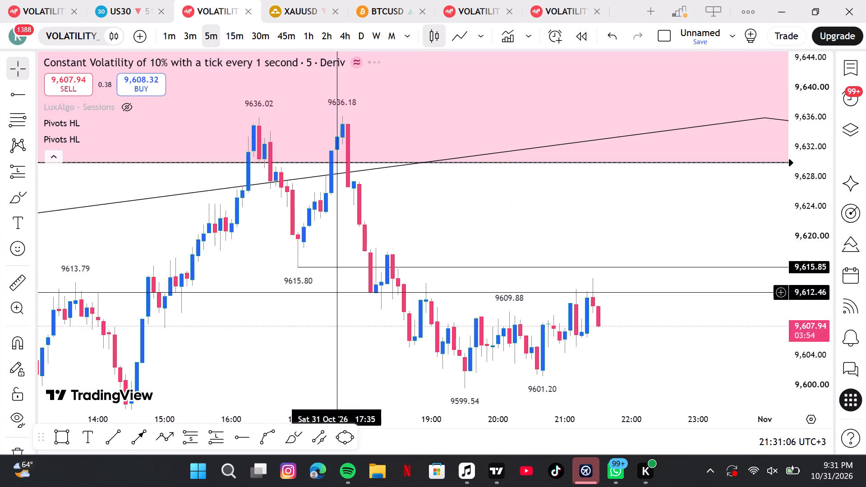
{"action": "left_click_drag", "start_coordinate": [499, 394], "coordinate": [460, 358]}
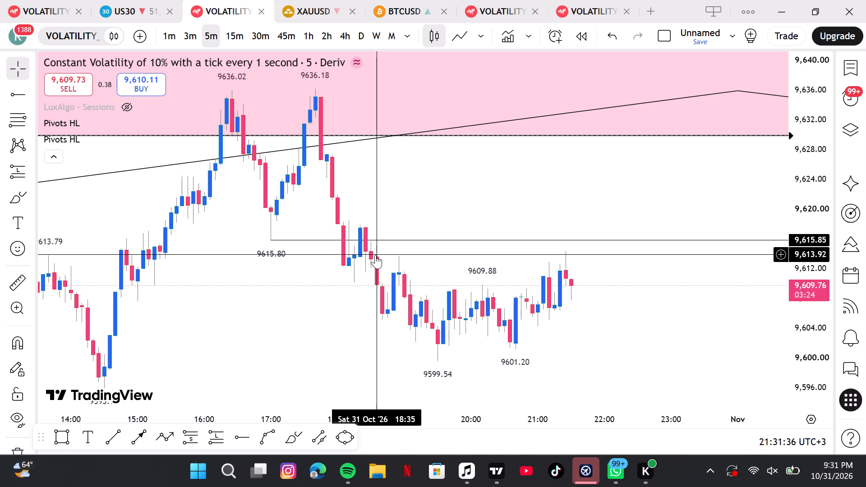
{"action": "left_click_drag", "start_coordinate": [382, 275], "coordinate": [330, 304]}
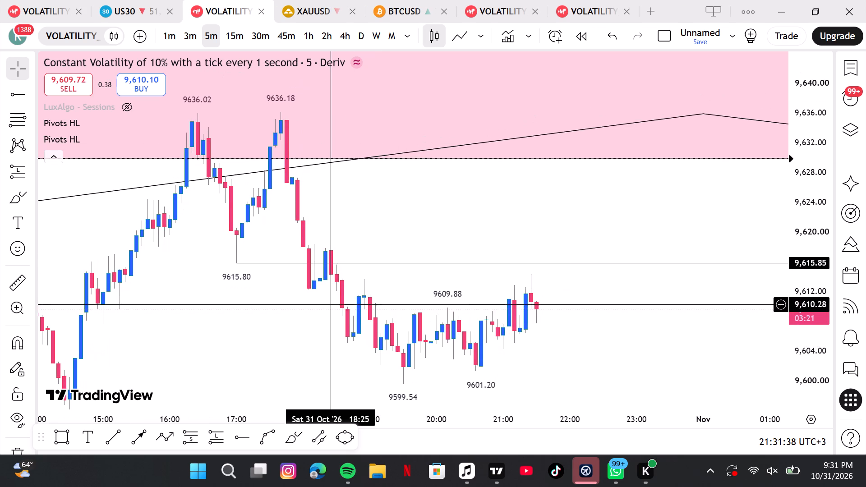
{"action": "left_click_drag", "start_coordinate": [330, 304], "coordinate": [331, 302]}
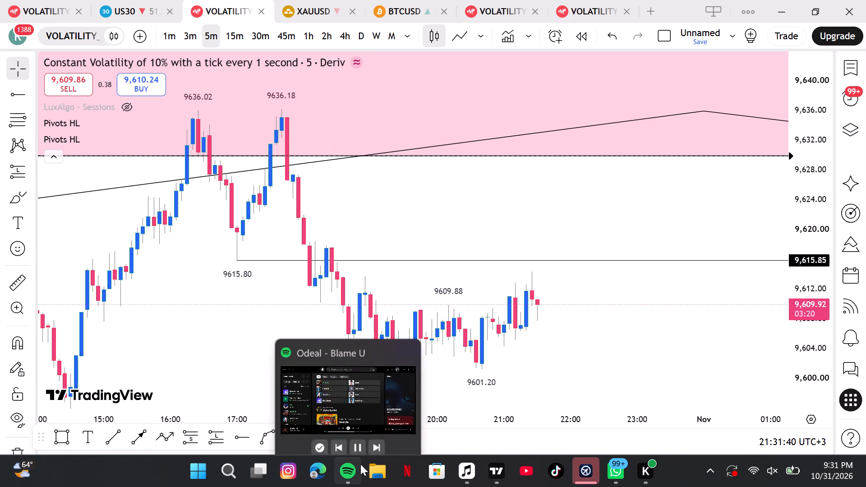
Switch to Apple Music and retry loading its home page.
{"action": "left_click", "coordinate": [470, 462]}
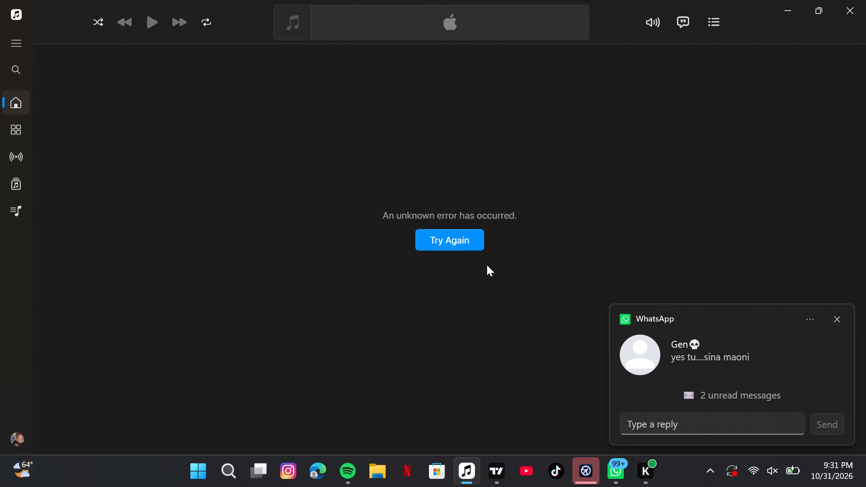
{"action": "left_click", "coordinate": [471, 240]}
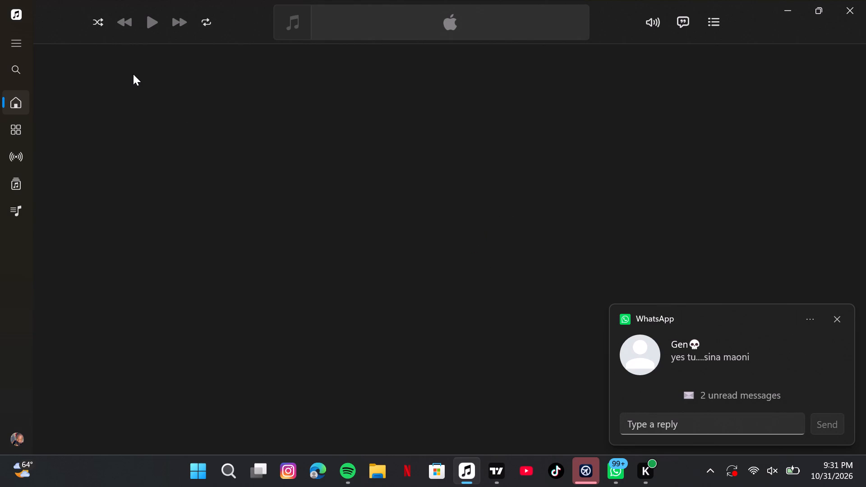
Search the music catalogue for "wiz", open the Wizkid artist page and start playing the artist's music.
{"action": "left_click", "coordinate": [15, 66]}
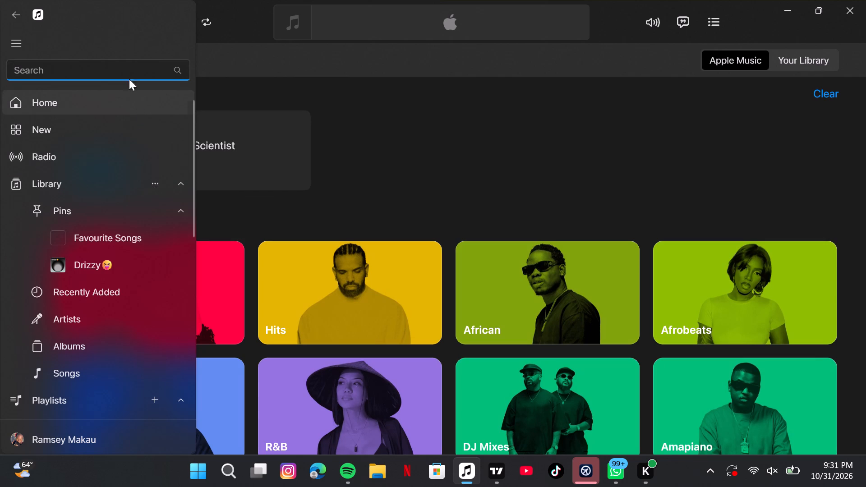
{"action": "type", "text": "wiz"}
{"action": "left_click", "coordinate": [31, 178]}
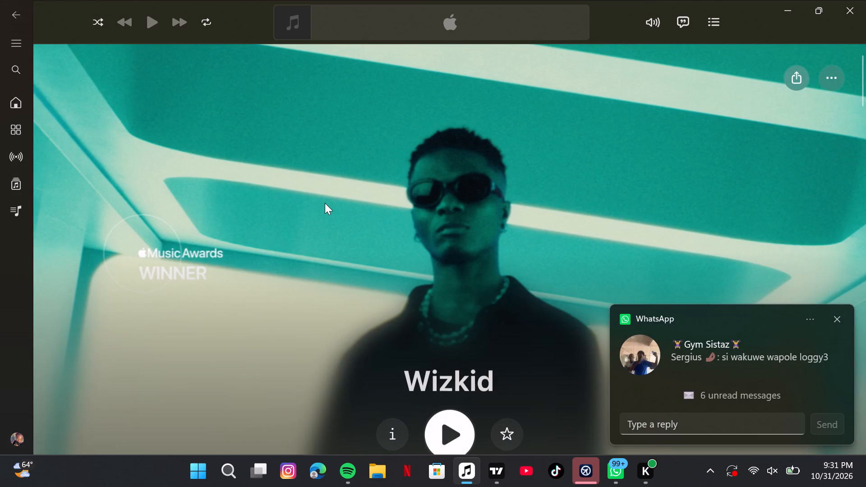
{"action": "left_click", "coordinate": [454, 430]}
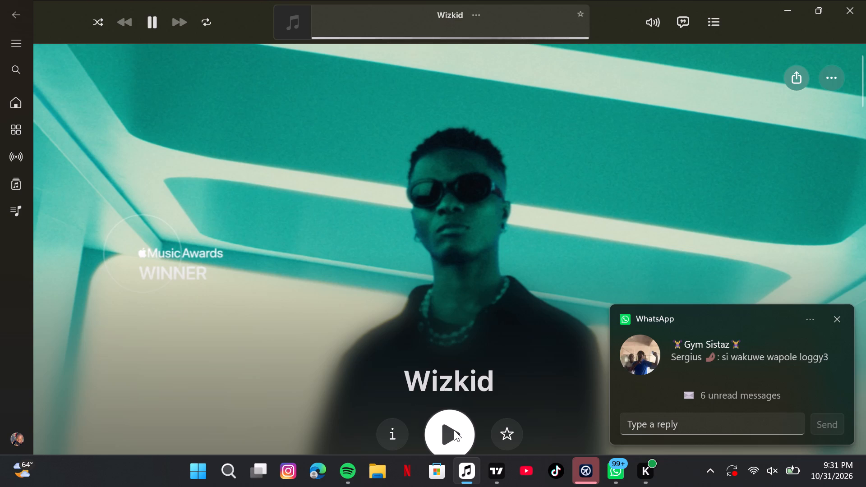
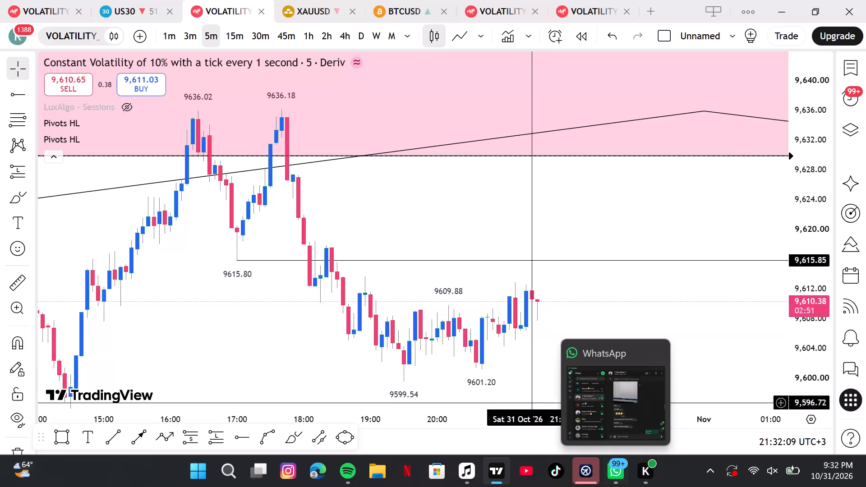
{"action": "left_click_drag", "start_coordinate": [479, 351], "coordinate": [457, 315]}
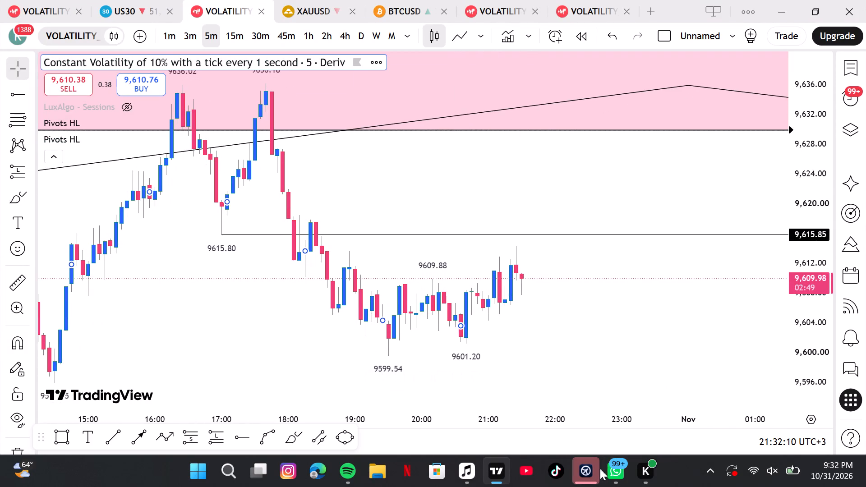
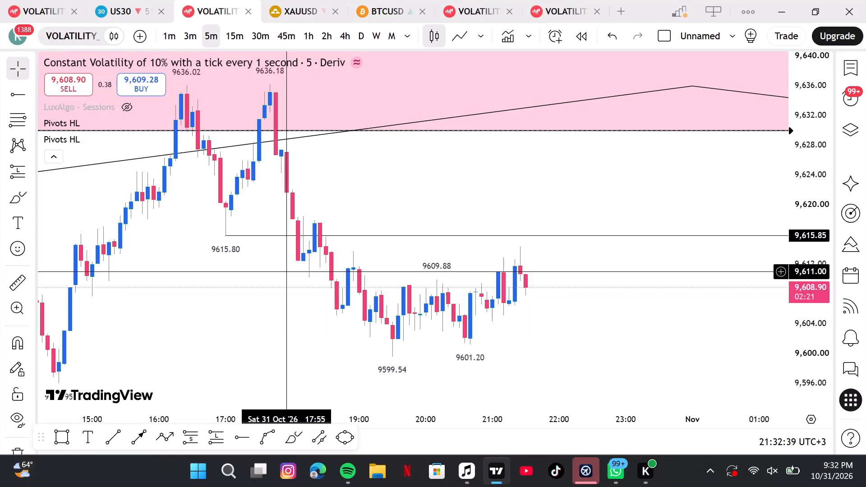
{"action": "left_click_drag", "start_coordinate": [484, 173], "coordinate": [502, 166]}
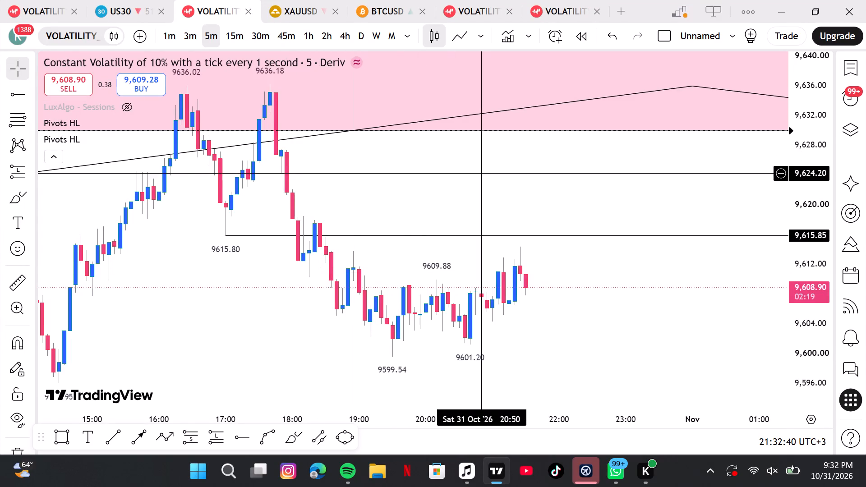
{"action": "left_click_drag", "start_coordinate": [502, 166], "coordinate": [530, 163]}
Switch to the BTCUSD chart and restore its closed connection.
{"action": "left_click", "coordinate": [387, 0]}
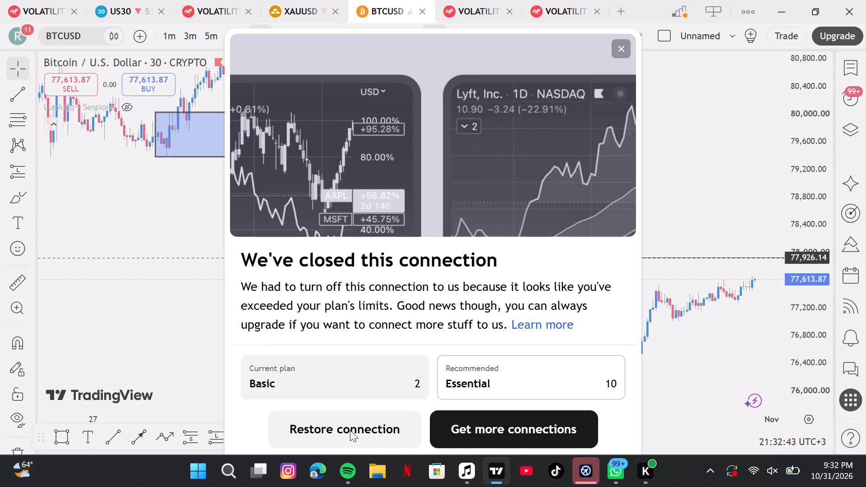
{"action": "left_click", "coordinate": [351, 423]}
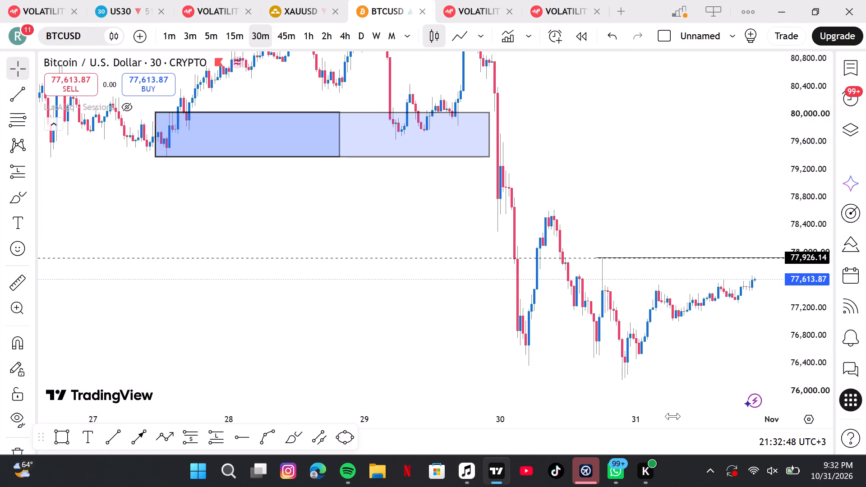
Reload the Bitcoin / U.S. Dollar chart tab.
{"action": "left_click_drag", "start_coordinate": [697, 372], "coordinate": [611, 361]}
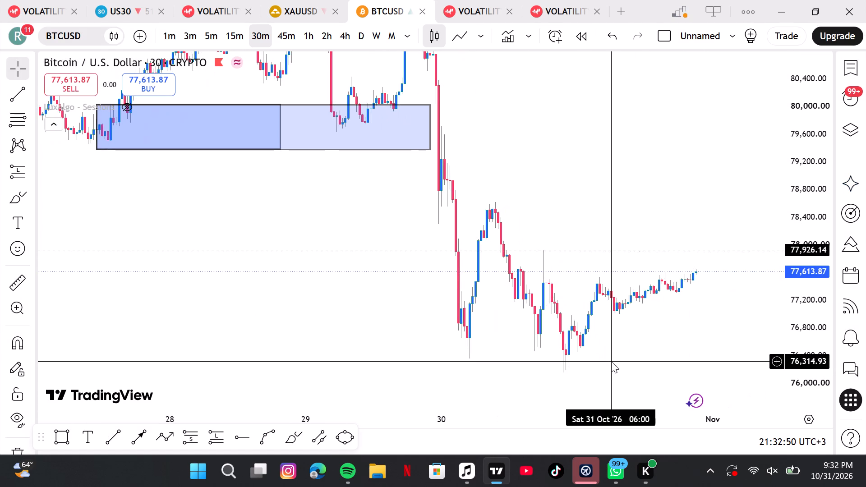
{"action": "key", "text": "ctrl+r"}
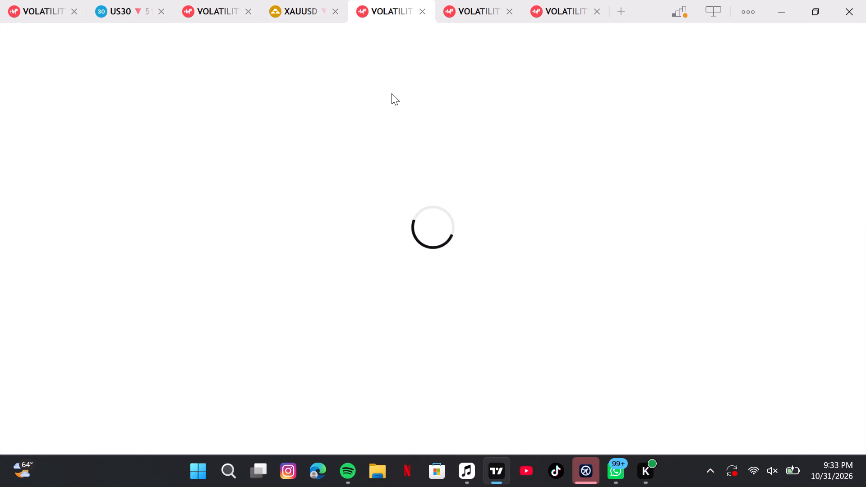
Replace the 4-hour Constant Volatility of 10% (tick every 2 seconds) chart's symbol with the BTCUSD spot crypto symbol.
{"action": "left_click", "coordinate": [463, 12]}
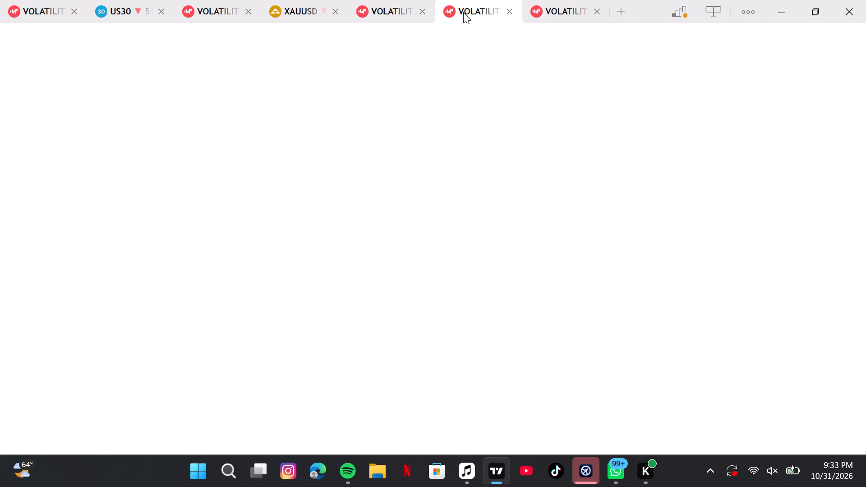
{"action": "left_click", "coordinate": [410, 11]}
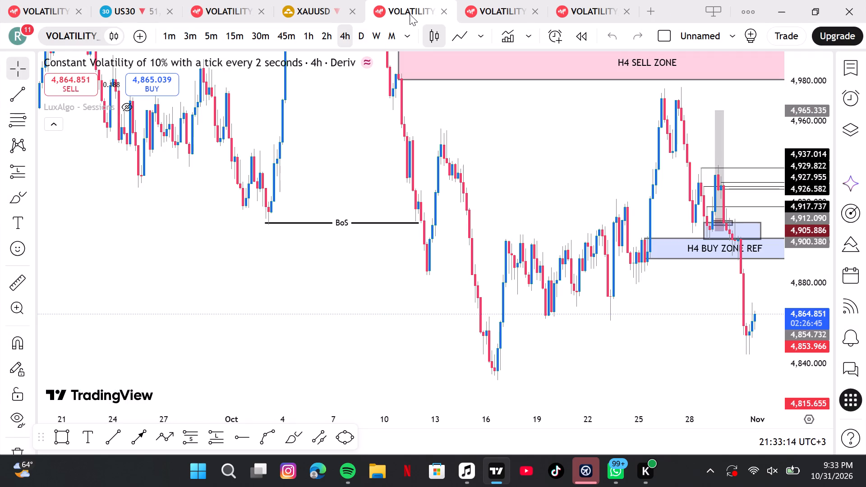
{"action": "left_click_drag", "start_coordinate": [465, 302], "coordinate": [395, 275]}
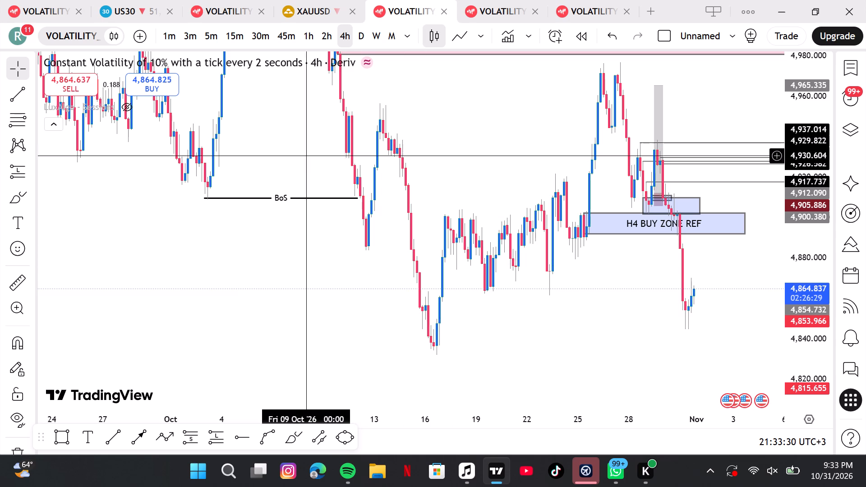
{"action": "type", "text": "btc"}
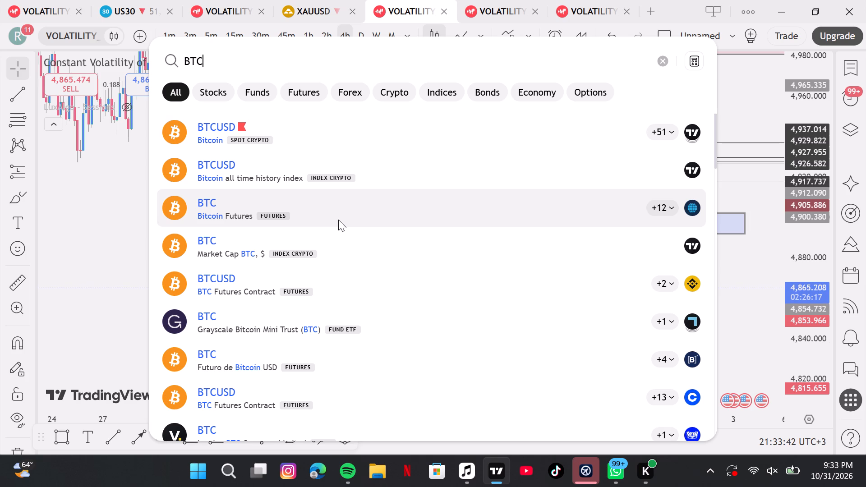
{"action": "left_click", "coordinate": [294, 125]}
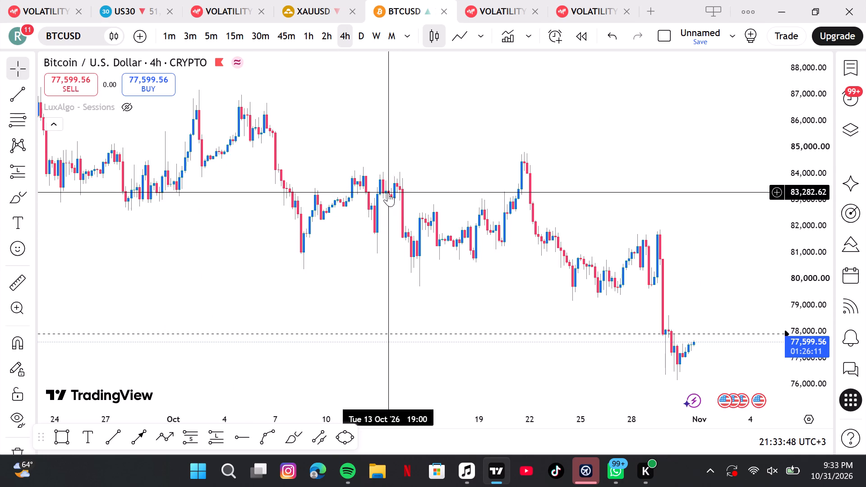
Switch the BTCUSD chart to the 30-minute timeframe.
{"action": "left_click_drag", "start_coordinate": [393, 196], "coordinate": [315, 162]}
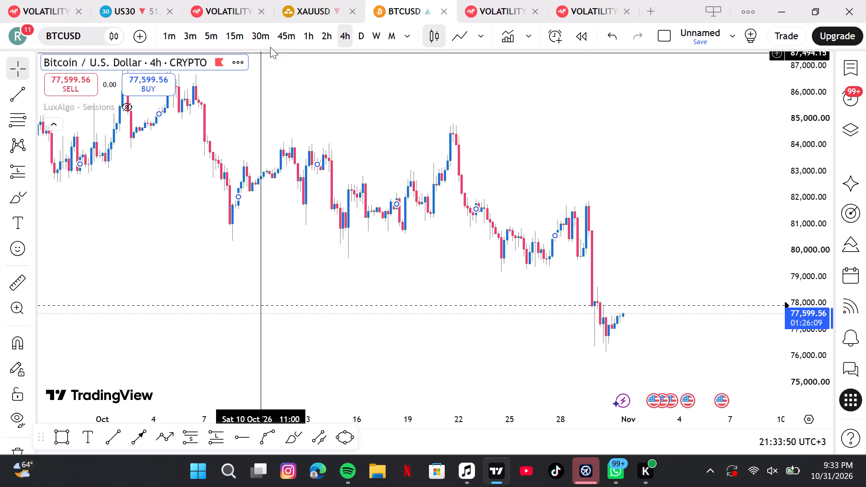
{"action": "left_click", "coordinate": [244, 42]}
{"action": "left_click", "coordinate": [256, 42]}
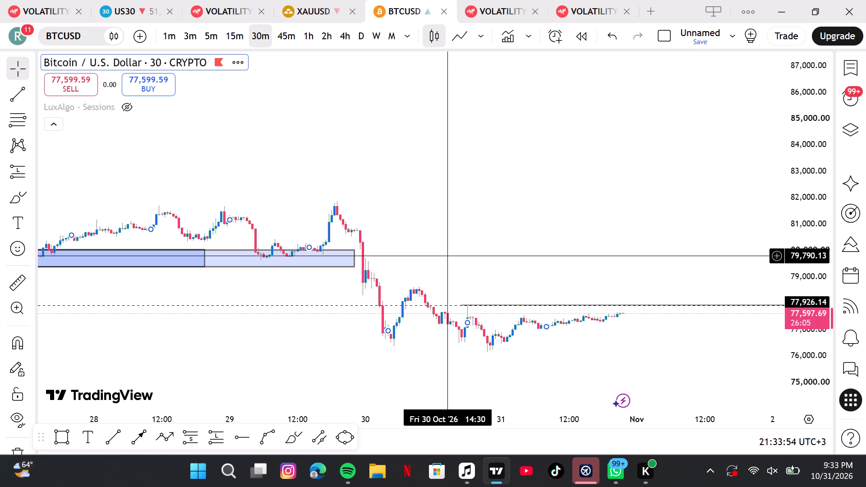
Examine the recent 30-minute BTCUSD price action around the grey zone, the daily demand zone and the 77,926.14 line.
{"action": "key", "text": "r"}
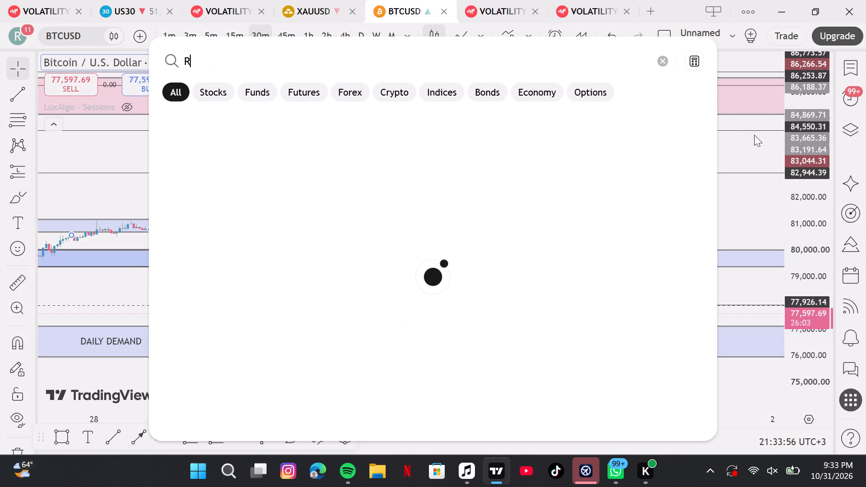
{"action": "left_click", "coordinate": [754, 135]}
{"action": "key", "text": "r"}
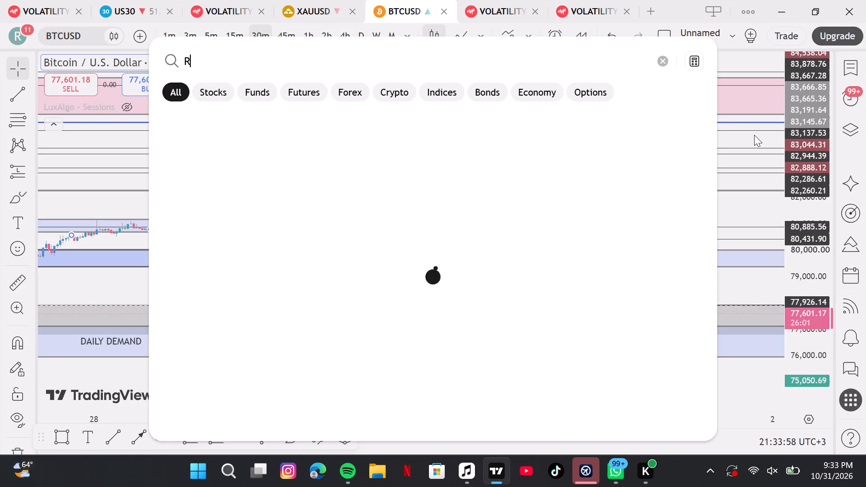
{"action": "left_click", "coordinate": [763, 124]}
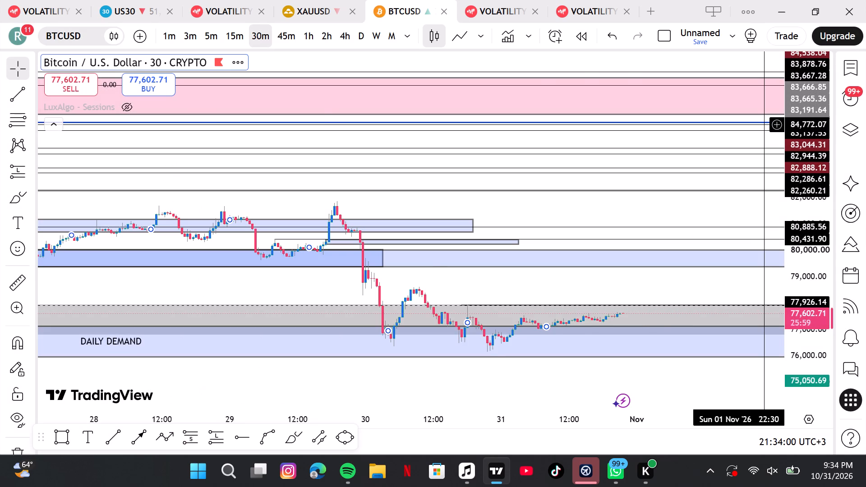
{"action": "key", "text": "alt+r"}
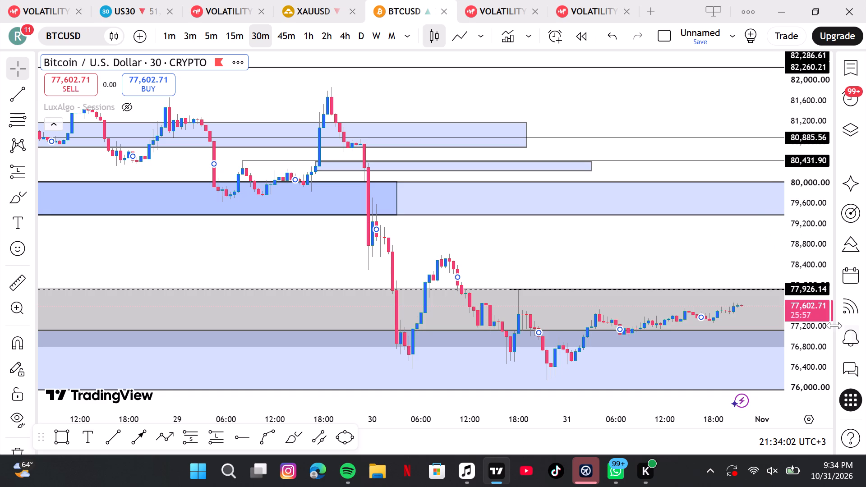
{"action": "left_click_drag", "start_coordinate": [834, 326], "coordinate": [815, 300]}
{"action": "left_click_drag", "start_coordinate": [815, 326], "coordinate": [796, 97]}
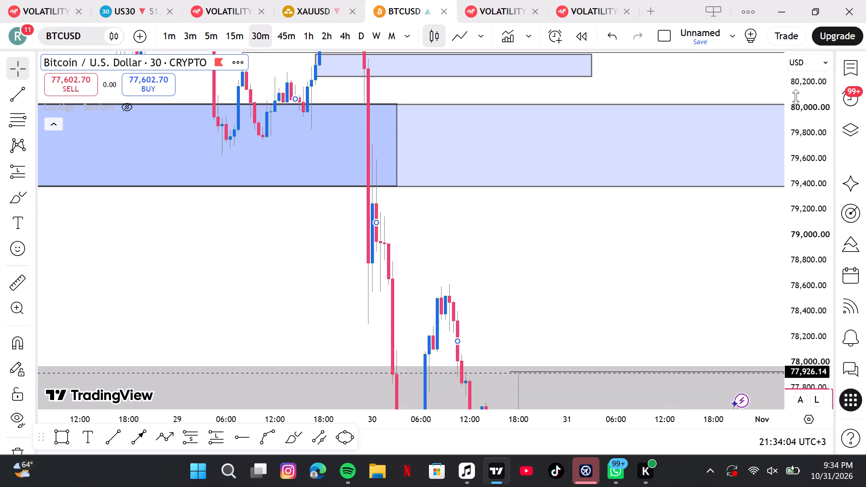
{"action": "left_click_drag", "start_coordinate": [688, 221], "coordinate": [606, 62]}
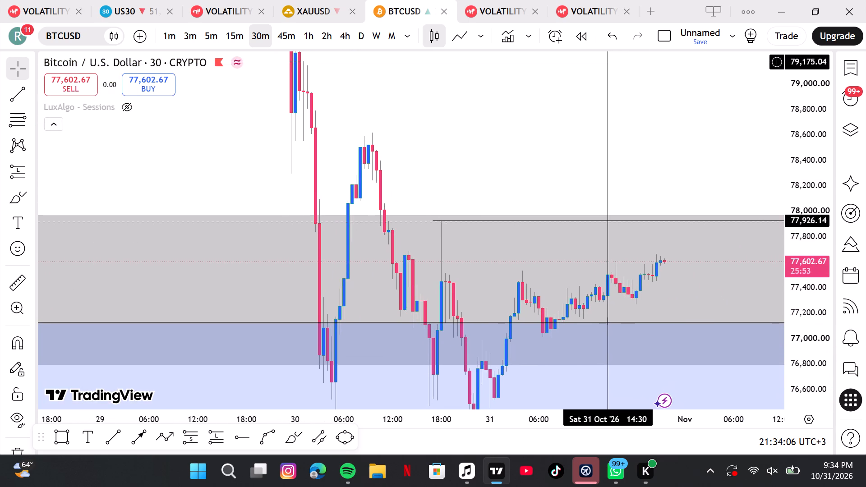
{"action": "left_click_drag", "start_coordinate": [606, 62], "coordinate": [508, 28]}
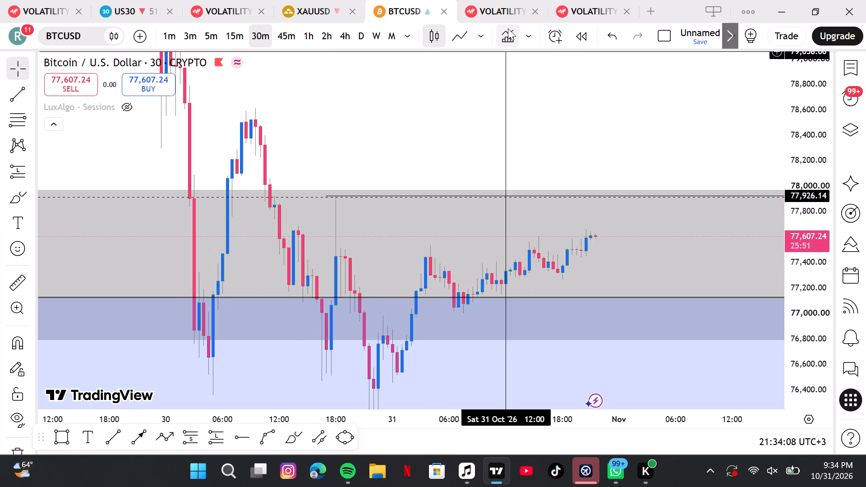
{"action": "left_click_drag", "start_coordinate": [497, 121], "coordinate": [458, 85]}
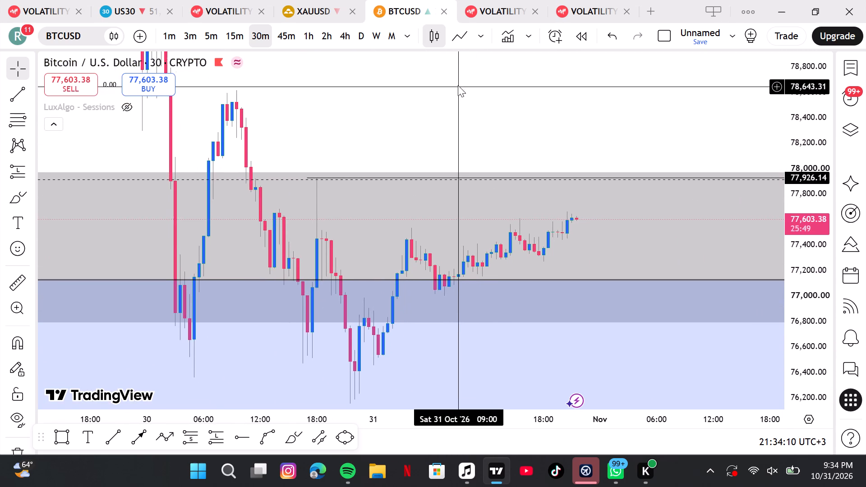
{"action": "left_click_drag", "start_coordinate": [458, 85], "coordinate": [457, 85]}
Restore the connection of the Constant Volatility of 25% (tick every 1 second) chart and examine its 4-hour price action around the pink zone.
{"action": "left_click", "coordinate": [600, 0]}
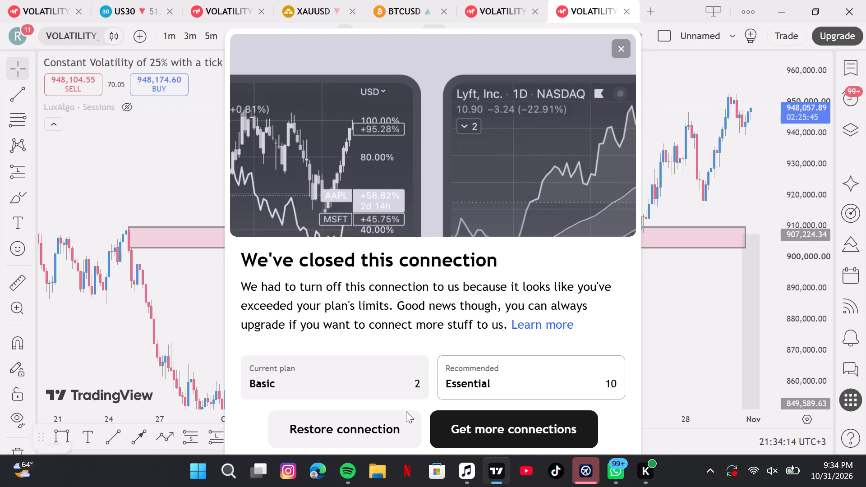
{"action": "left_click", "coordinate": [406, 411]}
{"action": "left_click_drag", "start_coordinate": [481, 86], "coordinate": [476, 92]}
{"action": "left_click_drag", "start_coordinate": [463, 125], "coordinate": [437, 225]}
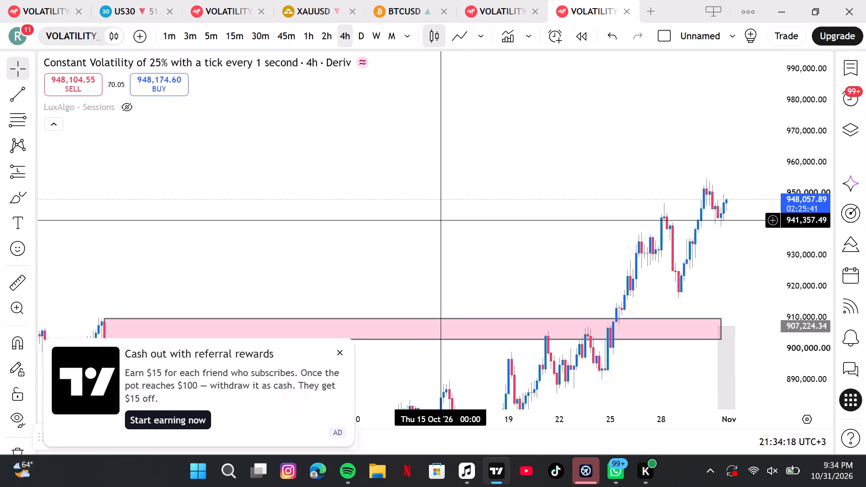
{"action": "left_click_drag", "start_coordinate": [437, 225], "coordinate": [432, 31]}
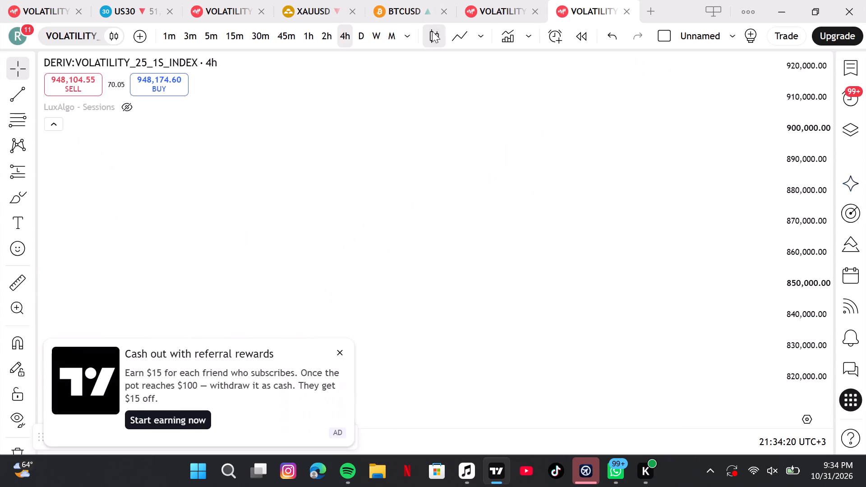
{"action": "left_click_drag", "start_coordinate": [432, 31], "coordinate": [509, 158]}
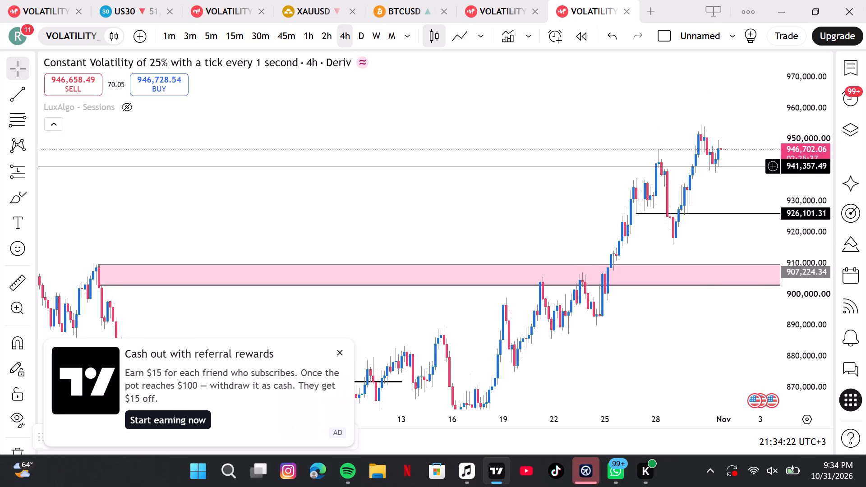
{"action": "left_click_drag", "start_coordinate": [509, 158], "coordinate": [516, 88]}
{"action": "left_click_drag", "start_coordinate": [546, 139], "coordinate": [537, 160]}
{"action": "left_click_drag", "start_coordinate": [506, 160], "coordinate": [481, 159]}
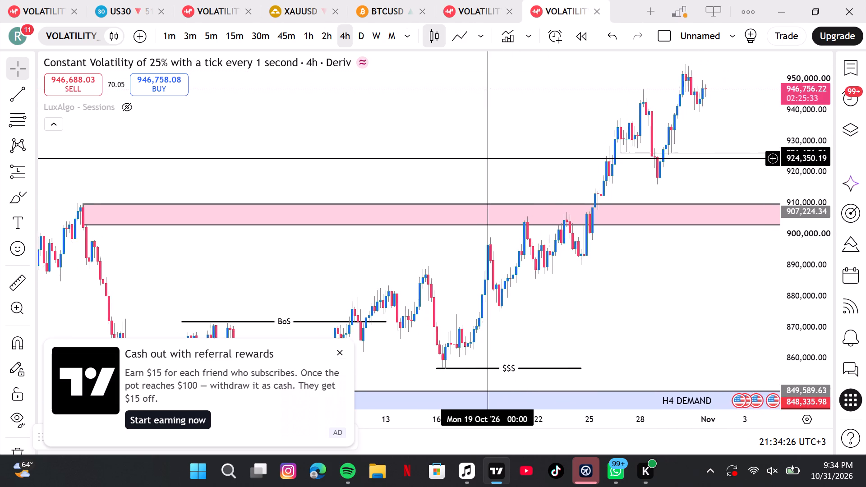
{"action": "left_click_drag", "start_coordinate": [481, 159], "coordinate": [477, 157]}
Restore the connection of the Constant Volatility of 25% (tick every 2 seconds) chart and examine its 4-hour price action around the marked zones.
{"action": "left_click", "coordinate": [441, 1]}
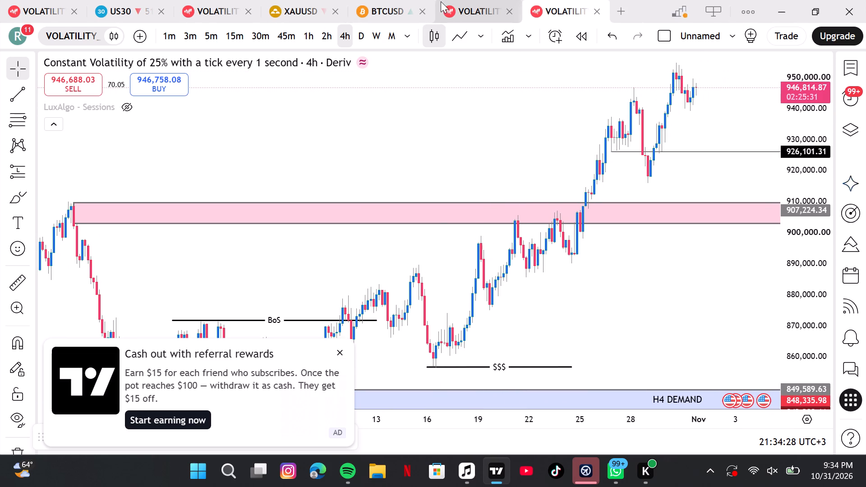
{"action": "double_click", "coordinate": [371, 408]}
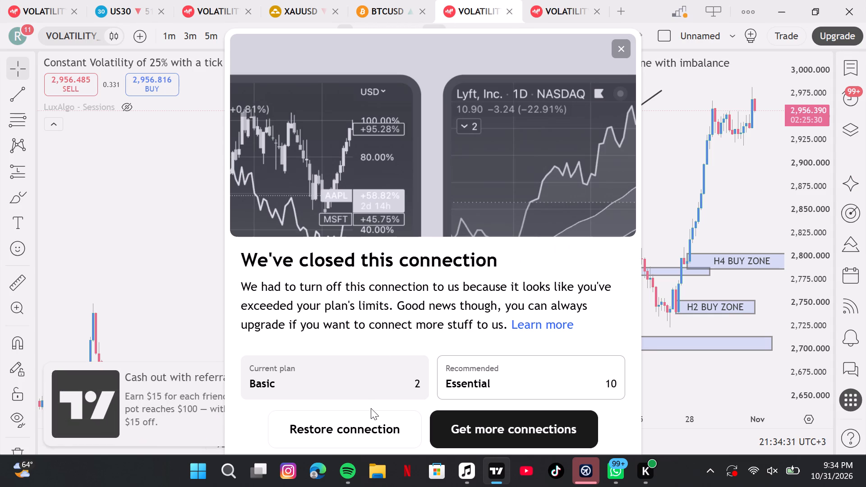
{"action": "left_click", "coordinate": [370, 417]}
{"action": "left_click_drag", "start_coordinate": [409, 236], "coordinate": [402, 236]}
{"action": "left_click_drag", "start_coordinate": [402, 236], "coordinate": [385, 312]}
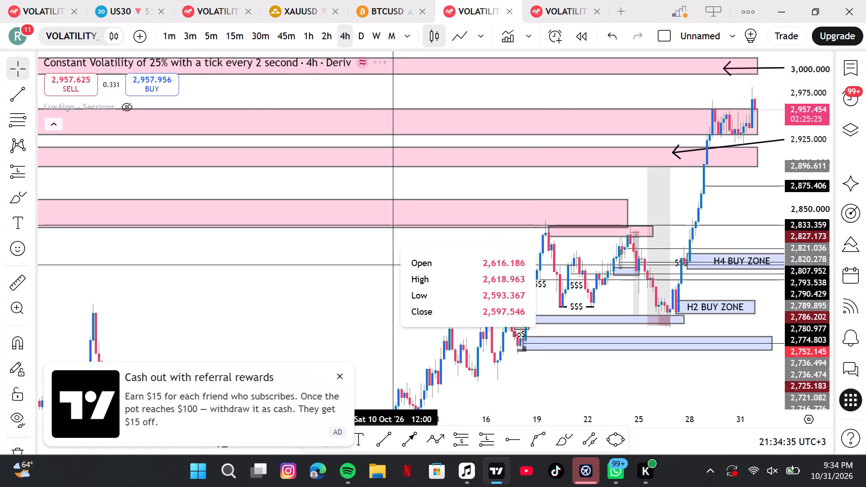
{"action": "left_click_drag", "start_coordinate": [385, 312], "coordinate": [381, 324]}
{"action": "left_click_drag", "start_coordinate": [336, 336], "coordinate": [327, 351]}
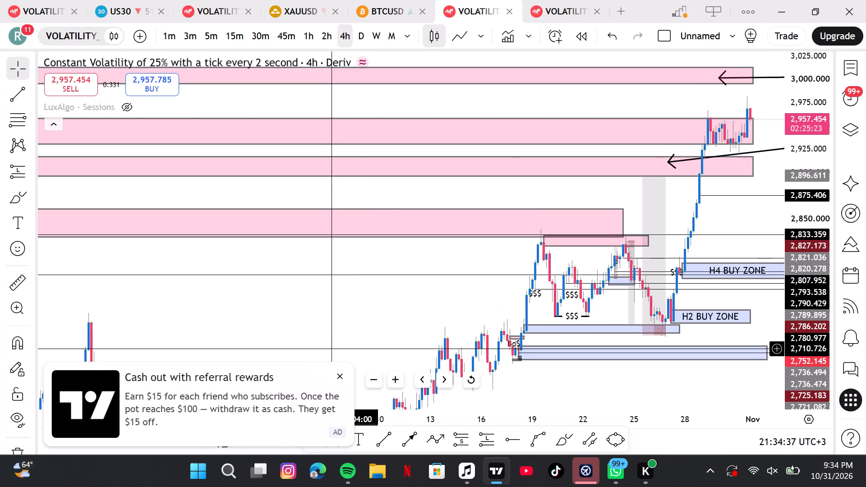
{"action": "left_click_drag", "start_coordinate": [327, 351], "coordinate": [236, 346]}
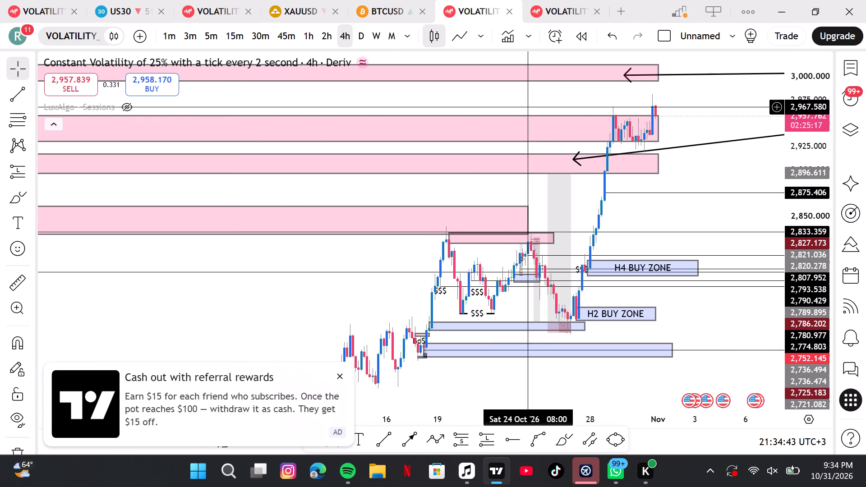
Switch the 2-second Constant Volatility of 25% chart to the 1-hour timeframe and examine the price action around the upper pink zones.
{"action": "left_click", "coordinate": [306, 35]}
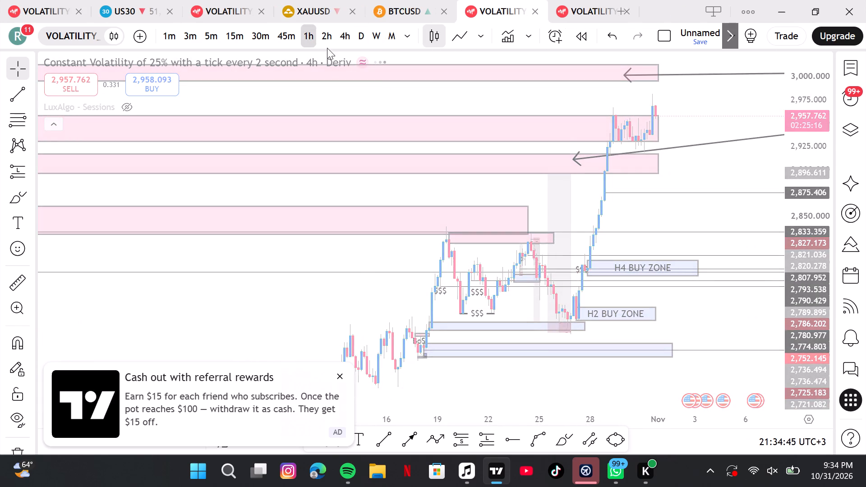
{"action": "left_click_drag", "start_coordinate": [787, 316], "coordinate": [783, 137]}
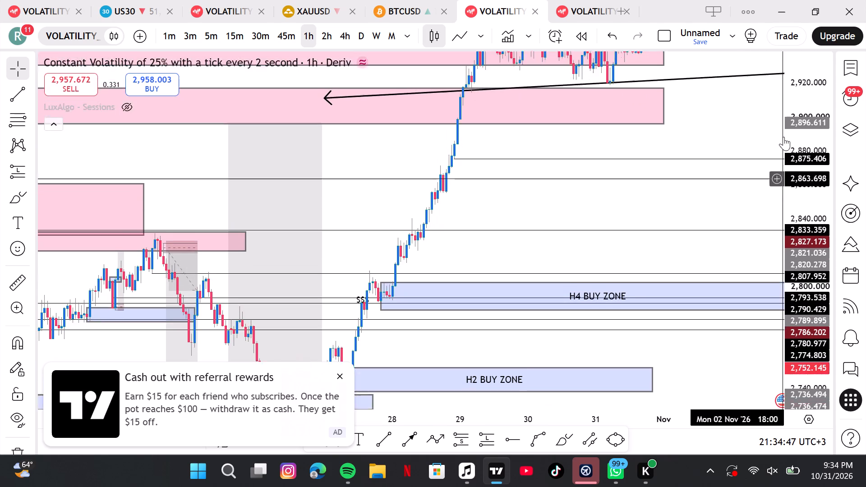
{"action": "left_click_drag", "start_coordinate": [783, 137], "coordinate": [787, 114]}
{"action": "left_click_drag", "start_coordinate": [701, 150], "coordinate": [647, 294]}
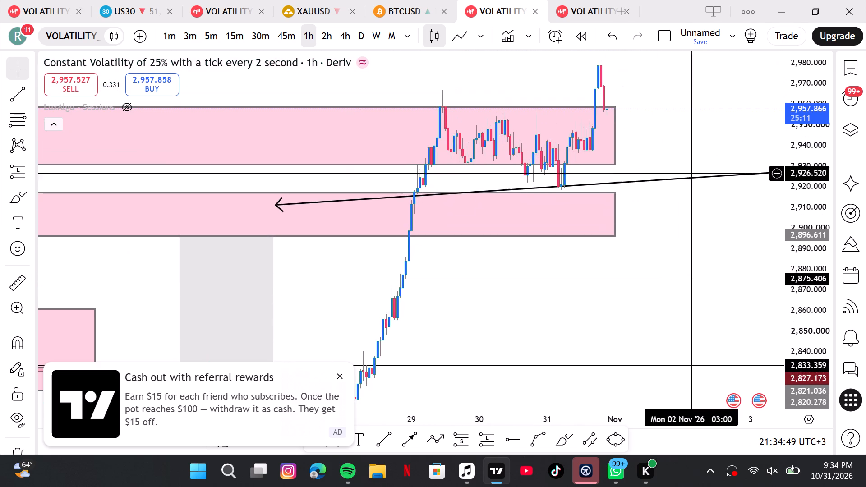
{"action": "left_click_drag", "start_coordinate": [713, 142], "coordinate": [709, 168]}
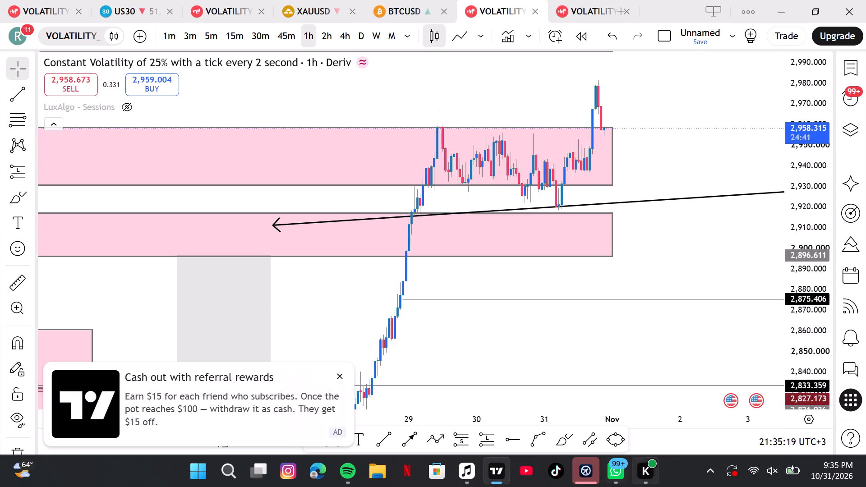
{"action": "left_click", "coordinate": [607, 357]}
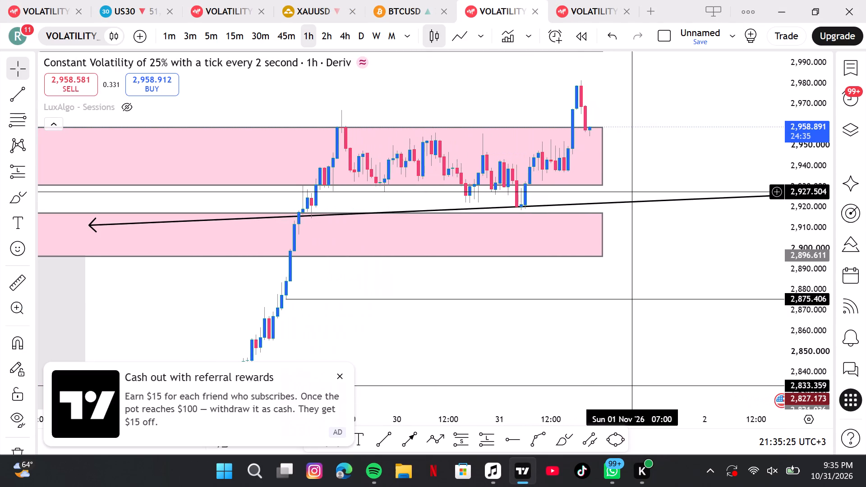
{"action": "left_click_drag", "start_coordinate": [684, 110], "coordinate": [634, 104]}
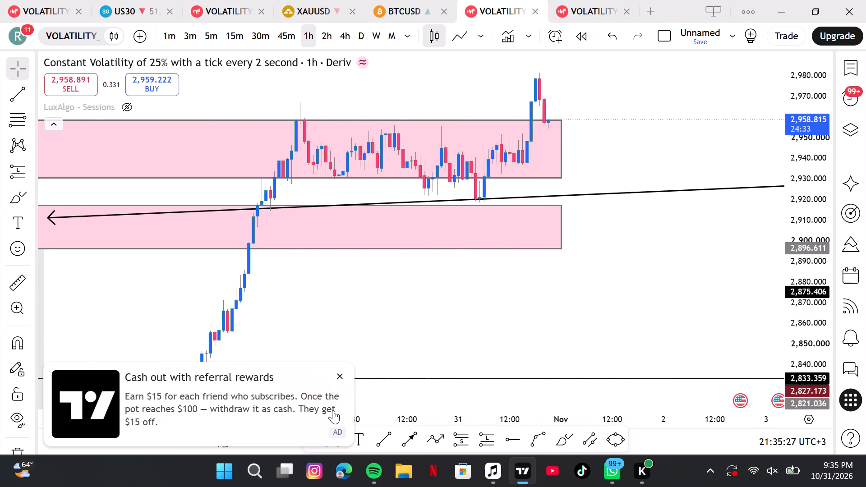
Dismiss the referral advert and draw a rectangle zone from about 2,949.5 to 2,936.7, spanning 31 Oct 06:00 to 2 Nov 14:00.
{"action": "left_click", "coordinate": [340, 382]}
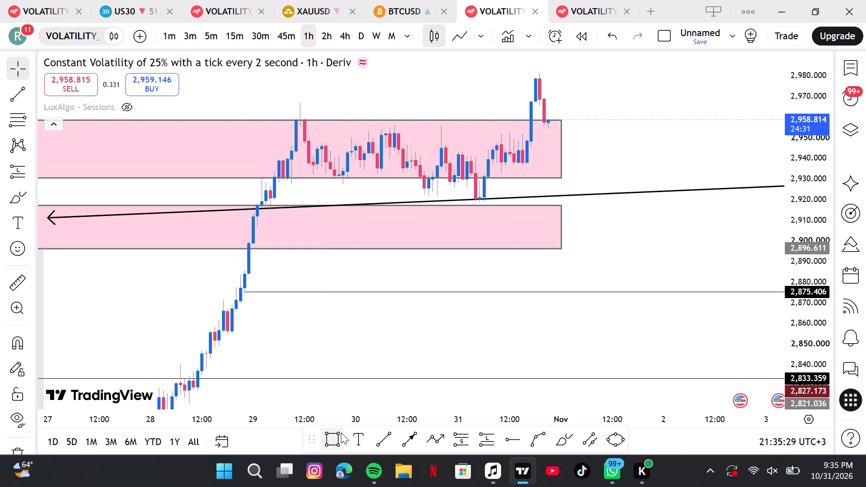
{"action": "left_click", "coordinate": [336, 439]}
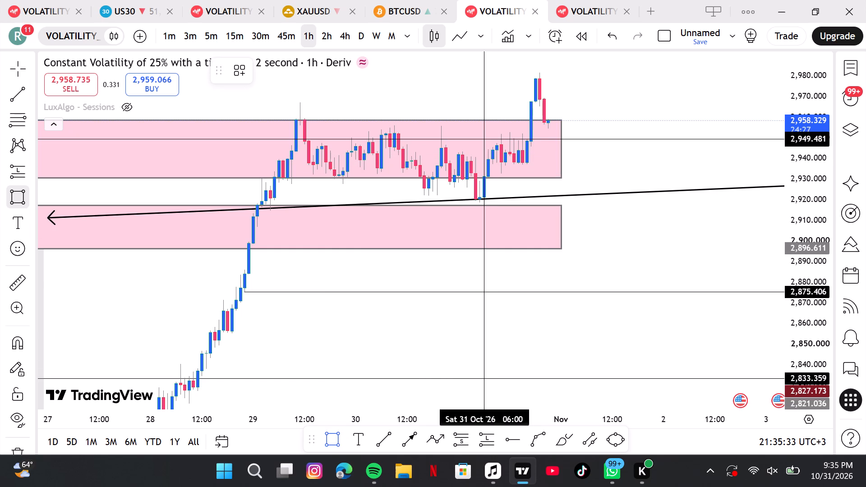
{"action": "left_click", "coordinate": [483, 139]}
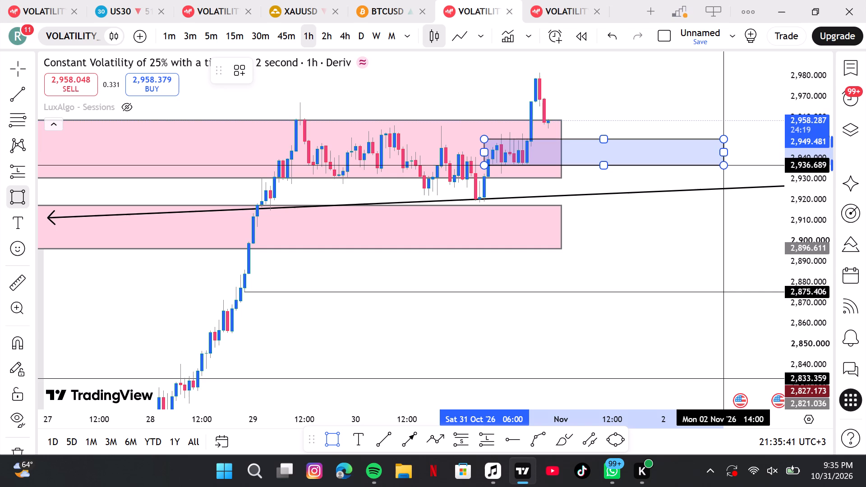
{"action": "left_click", "coordinate": [724, 165]}
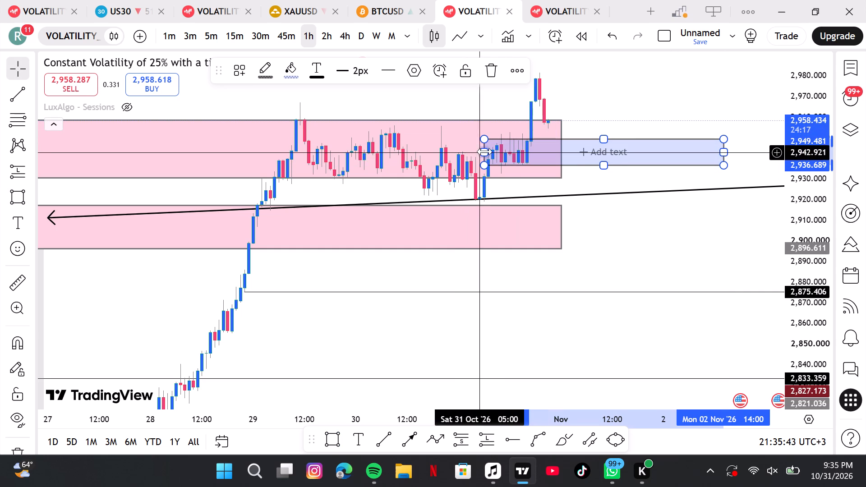
Move the start edge of the blue rectangle zone to 31 Oct 16:00.
{"action": "left_click_drag", "start_coordinate": [486, 152], "coordinate": [522, 150]}
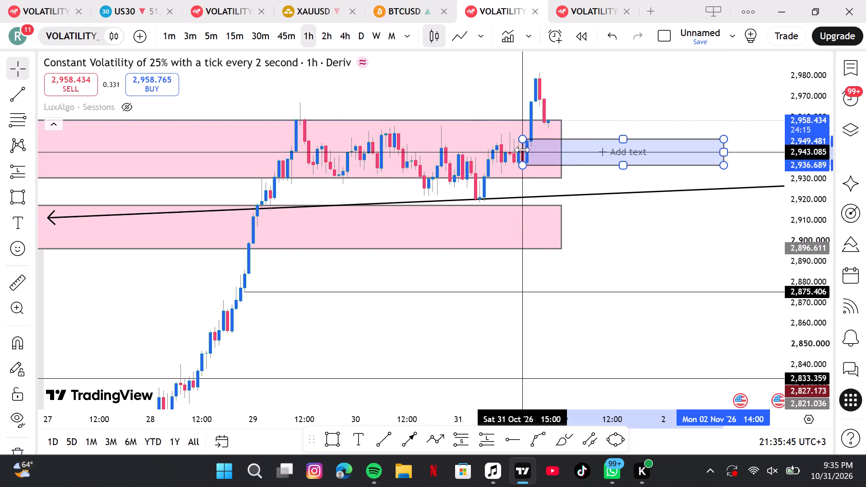
{"action": "left_click_drag", "start_coordinate": [522, 150], "coordinate": [525, 152]}
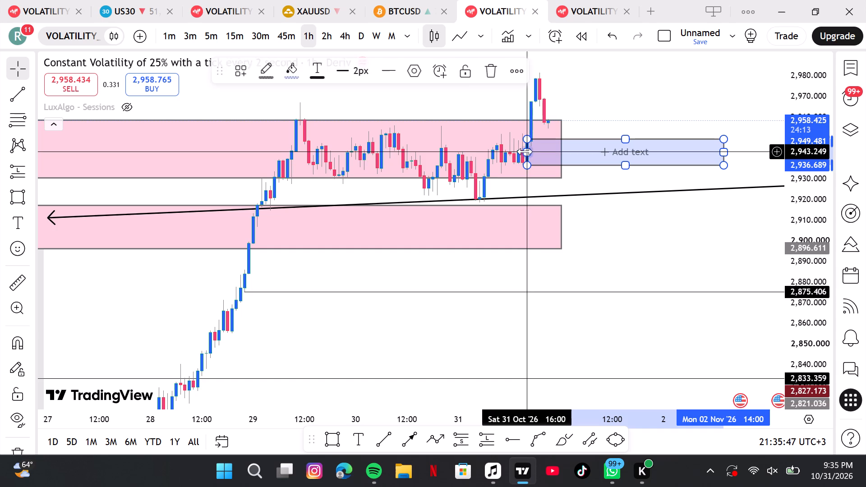
{"action": "left_click", "coordinate": [507, 105]}
Place a long position at 31 Oct 20:00 with entry about 2,949.5, stop about 2,931.8 and target about 2,996.1.
{"action": "left_click_drag", "start_coordinate": [507, 105], "coordinate": [505, 132]}
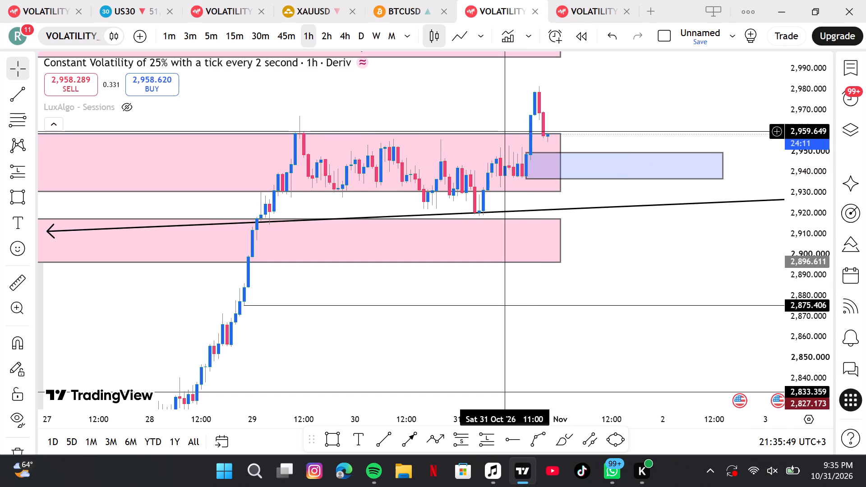
{"action": "left_click_drag", "start_coordinate": [511, 104], "coordinate": [538, 80]}
{"action": "left_click_drag", "start_coordinate": [538, 80], "coordinate": [516, 157]}
{"action": "left_click", "coordinate": [478, 446]}
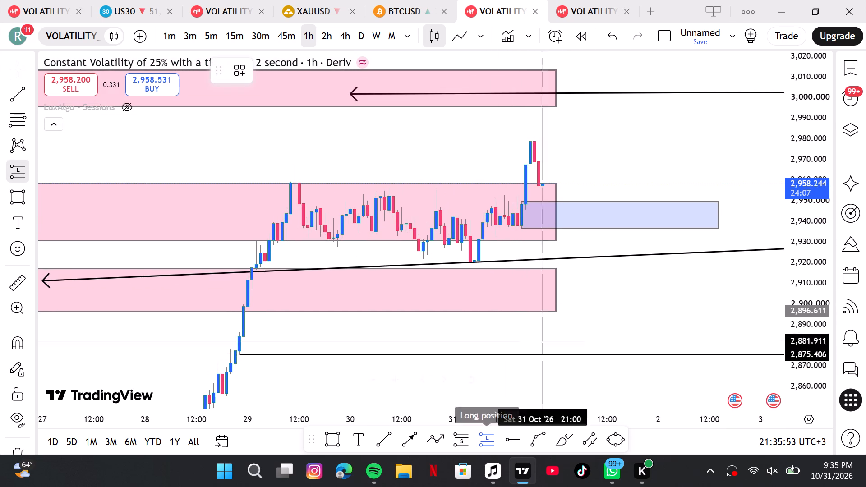
{"action": "left_click", "coordinate": [537, 202]}
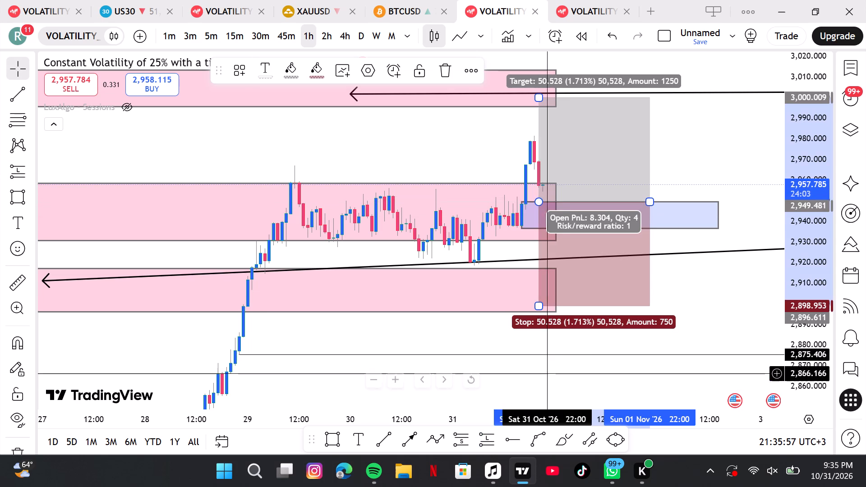
{"action": "left_click_drag", "start_coordinate": [539, 307], "coordinate": [552, 241]}
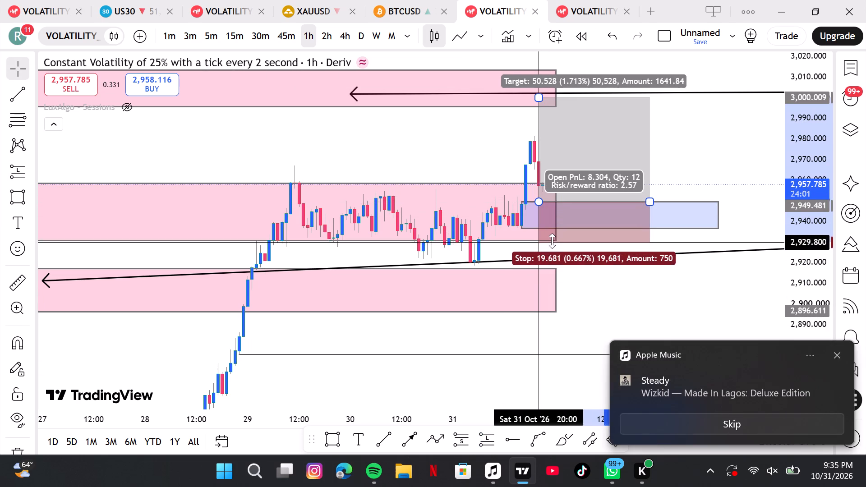
{"action": "left_click_drag", "start_coordinate": [552, 241], "coordinate": [552, 239]}
{"action": "left_click_drag", "start_coordinate": [537, 98], "coordinate": [530, 107]}
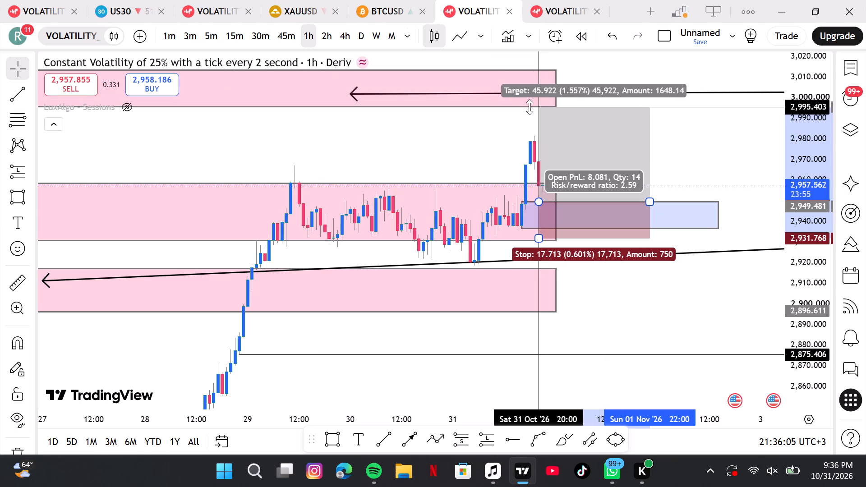
{"action": "left_click_drag", "start_coordinate": [530, 107], "coordinate": [531, 107]}
{"action": "left_click_drag", "start_coordinate": [531, 107], "coordinate": [531, 106]}
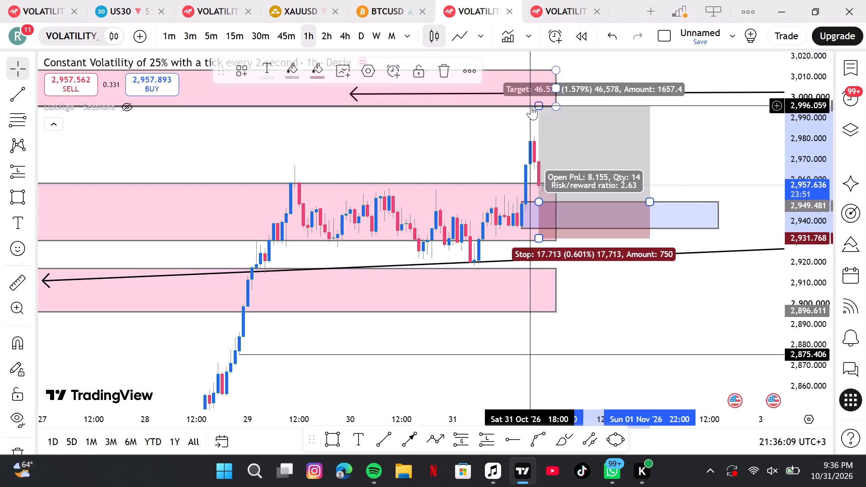
{"action": "left_click", "coordinate": [506, 115]}
Examine the 1-hour price action around the long position, the blue zone and the surrounding pink zones.
{"action": "left_click_drag", "start_coordinate": [506, 115], "coordinate": [373, 194]}
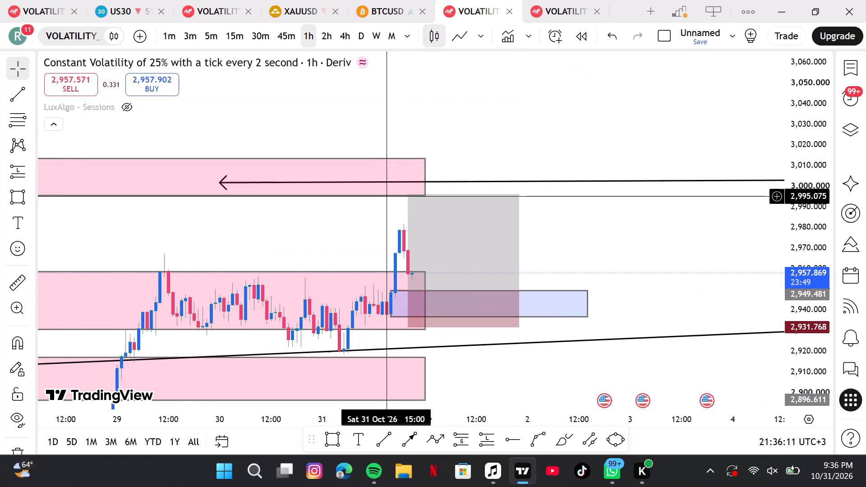
{"action": "left_click_drag", "start_coordinate": [373, 194], "coordinate": [344, 186]}
{"action": "left_click_drag", "start_coordinate": [643, 109], "coordinate": [376, 106]}
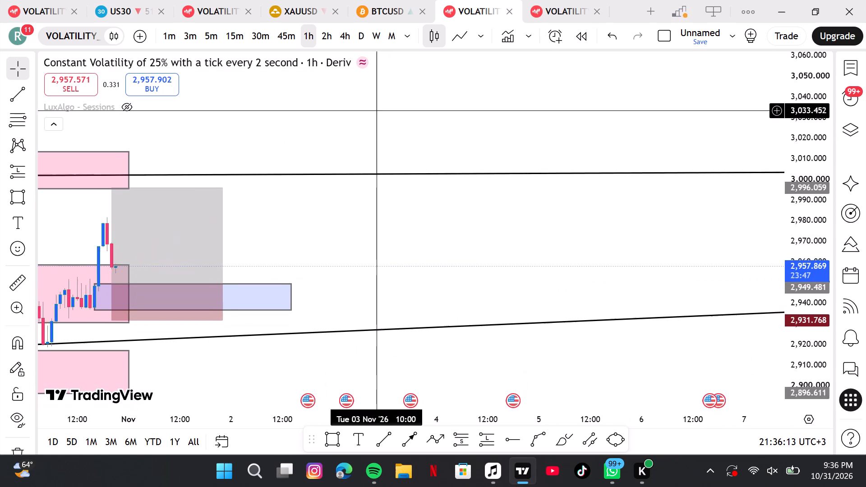
{"action": "left_click_drag", "start_coordinate": [376, 106], "coordinate": [684, 129]}
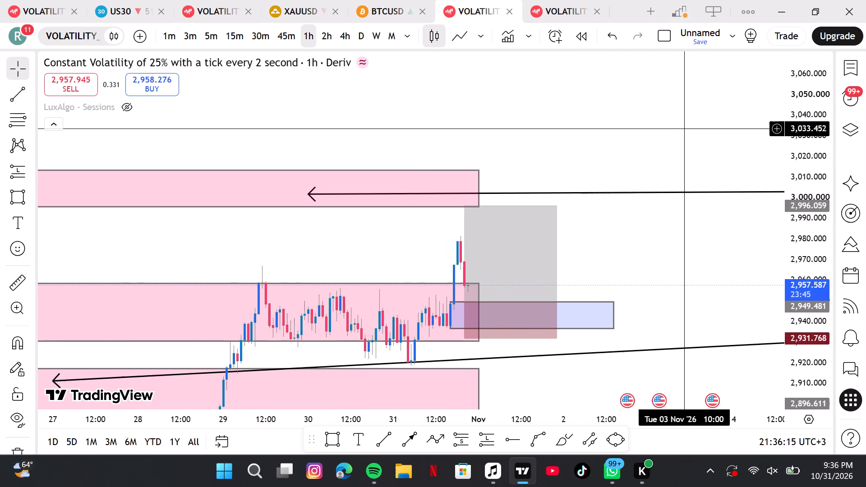
{"action": "left_click_drag", "start_coordinate": [350, 231], "coordinate": [577, 38]}
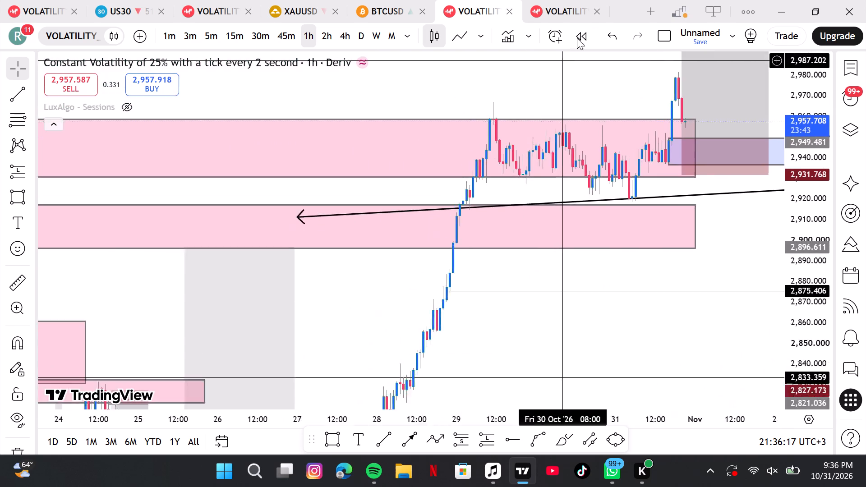
{"action": "left_click_drag", "start_coordinate": [577, 38], "coordinate": [440, 178]}
{"action": "left_click_drag", "start_coordinate": [440, 178], "coordinate": [438, 187]}
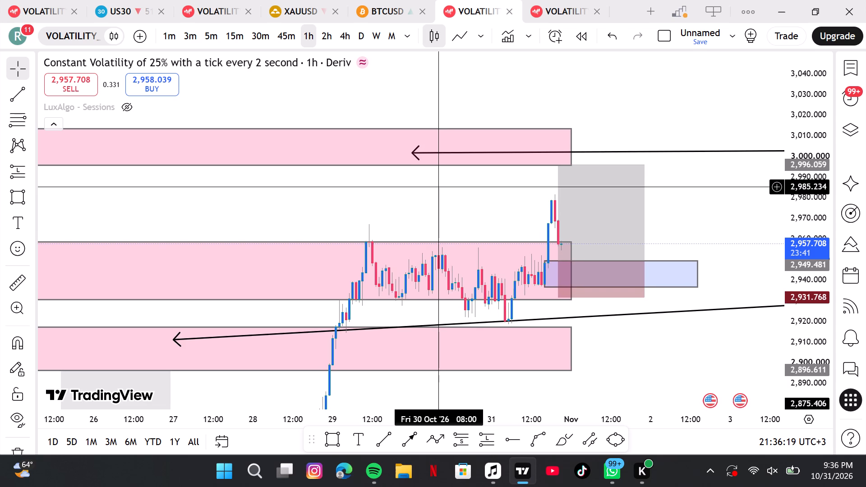
{"action": "left_click_drag", "start_coordinate": [438, 187], "coordinate": [436, 191]}
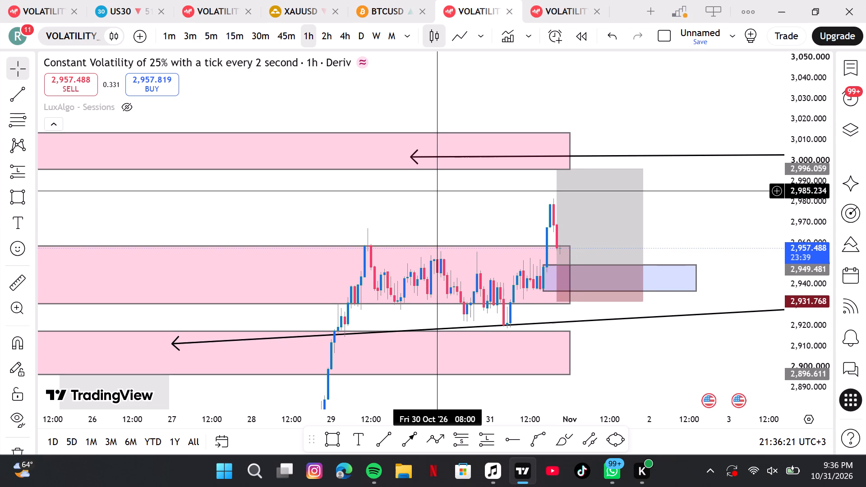
{"action": "left_click_drag", "start_coordinate": [436, 191], "coordinate": [435, 192]}
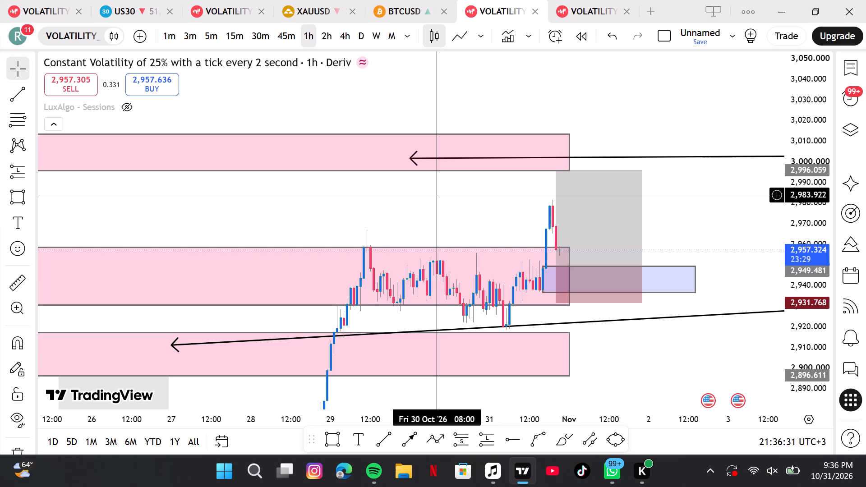
{"action": "left_click_drag", "start_coordinate": [408, 240], "coordinate": [396, 233]}
{"action": "left_click_drag", "start_coordinate": [396, 233], "coordinate": [385, 234]}
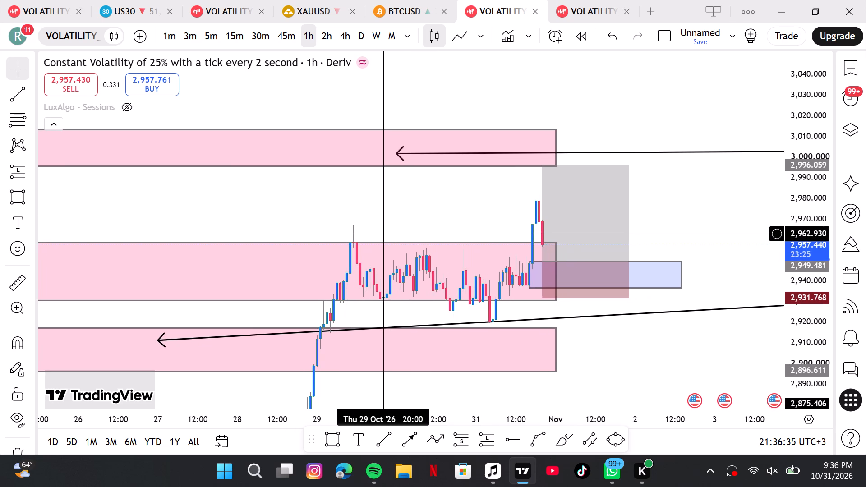
{"action": "left_click", "coordinate": [385, 234]}
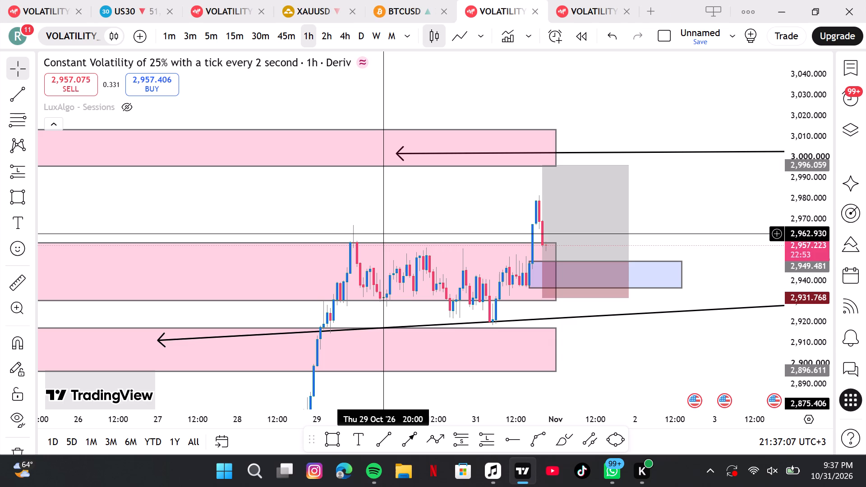
{"action": "left_click_drag", "start_coordinate": [441, 196], "coordinate": [311, 221]}
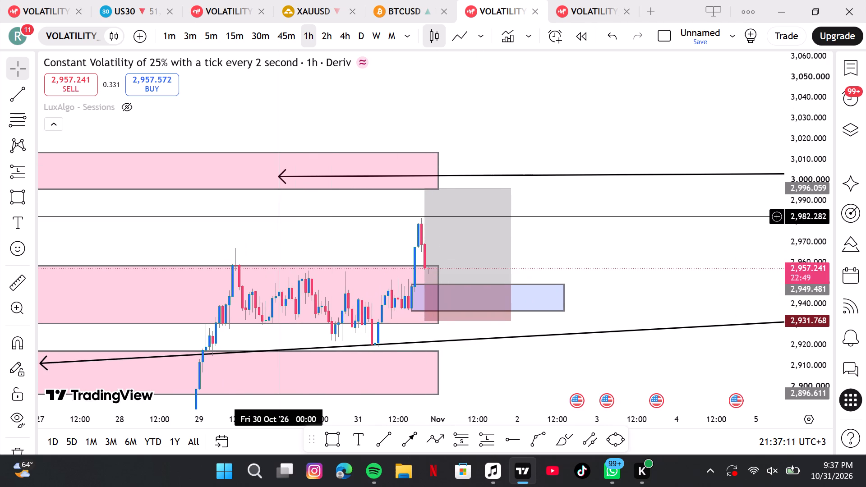
{"action": "left_click_drag", "start_coordinate": [281, 216], "coordinate": [331, 239]}
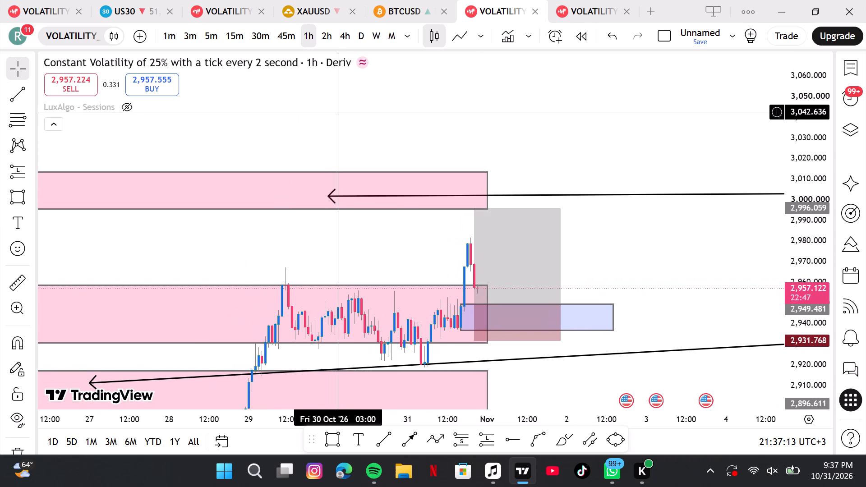
{"action": "left_click_drag", "start_coordinate": [339, 112], "coordinate": [346, 120]}
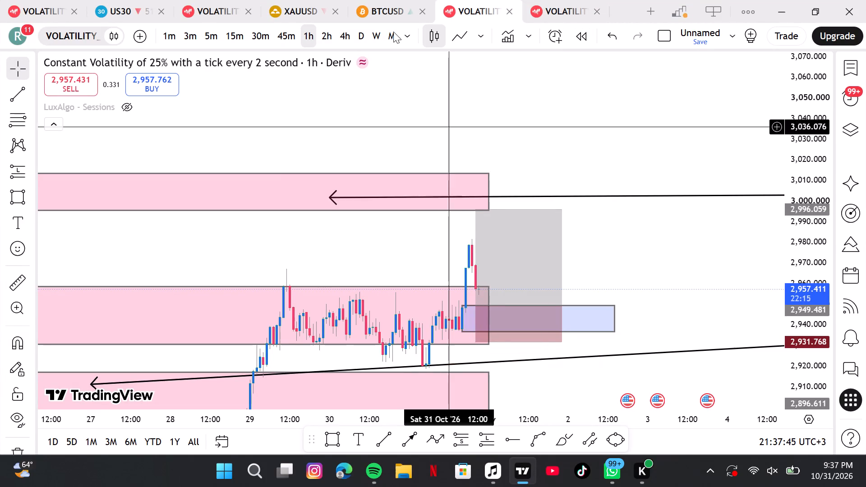
Switch the chart to the 15-minute timeframe and lower the blue zone's upper edge to about 2,941.5, keeping its start at 31 Oct 16:00.
{"action": "left_click", "coordinate": [235, 31]}
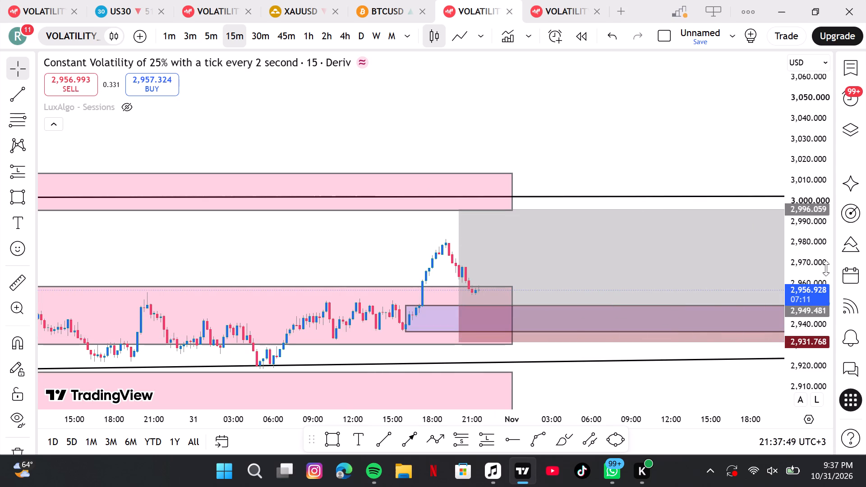
{"action": "left_click_drag", "start_coordinate": [814, 270], "coordinate": [829, 0]}
{"action": "left_click", "coordinate": [308, 365]}
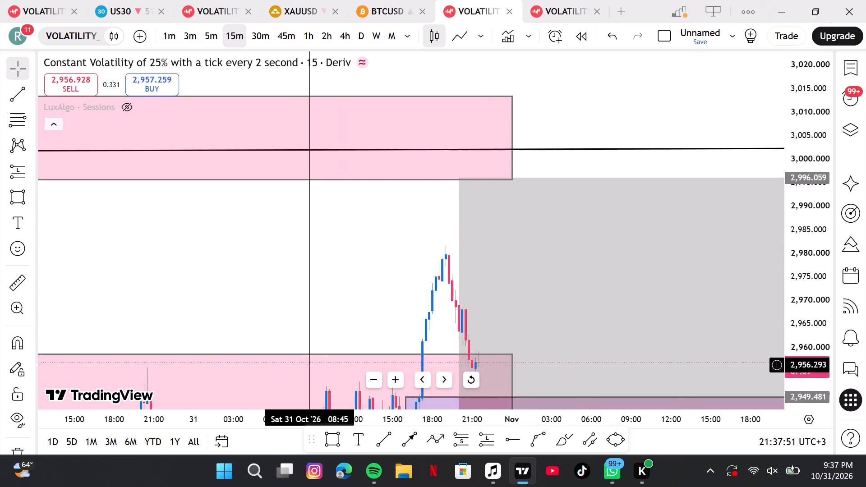
{"action": "left_click_drag", "start_coordinate": [391, 317], "coordinate": [381, 76]}
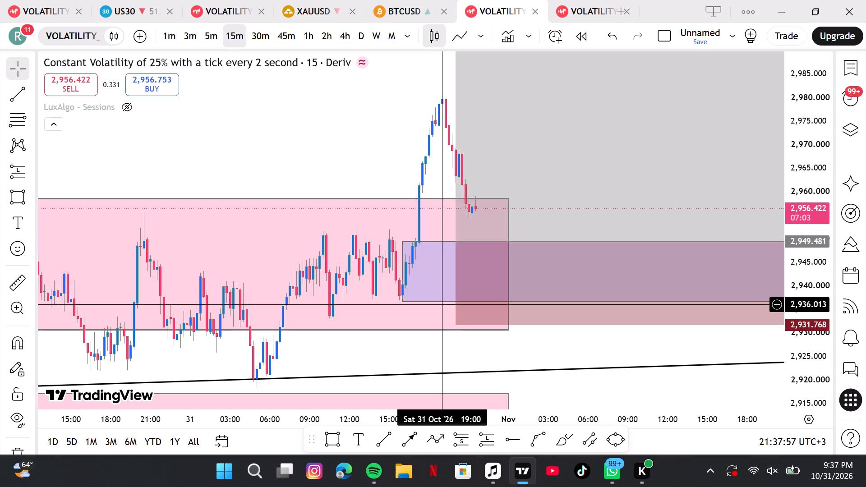
{"action": "left_click_drag", "start_coordinate": [405, 269], "coordinate": [471, 266]}
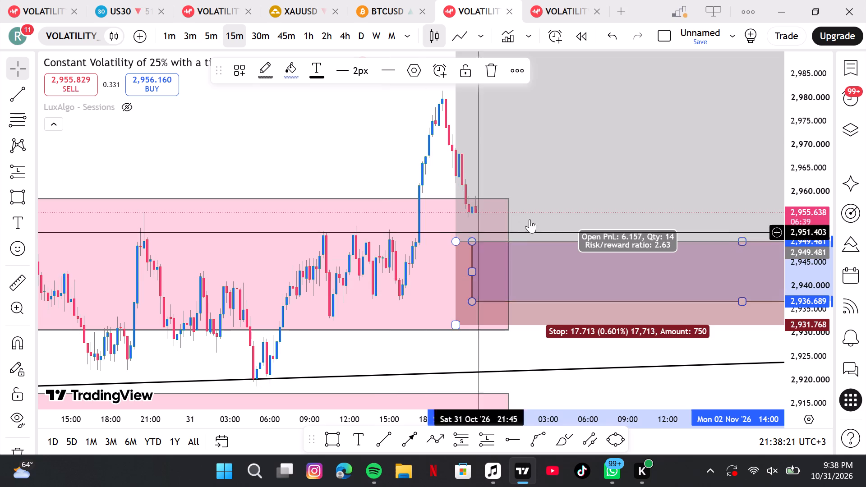
{"action": "left_click_drag", "start_coordinate": [467, 240], "coordinate": [402, 254]}
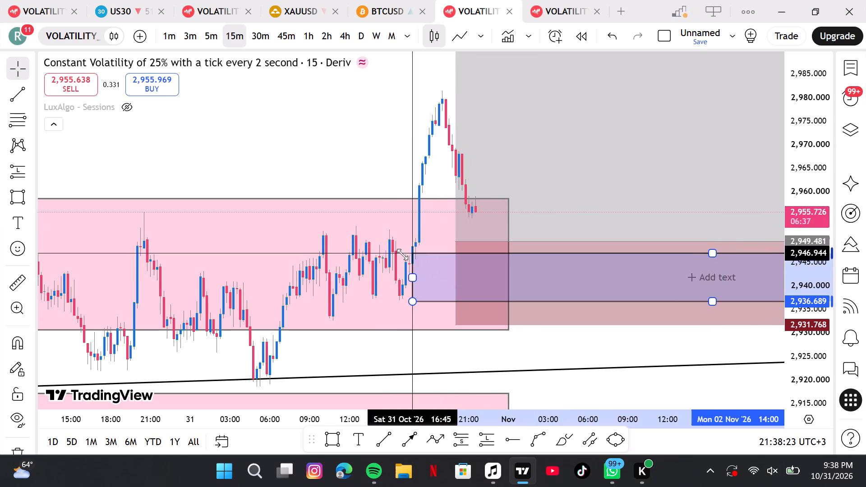
{"action": "left_click_drag", "start_coordinate": [402, 254], "coordinate": [362, 277]}
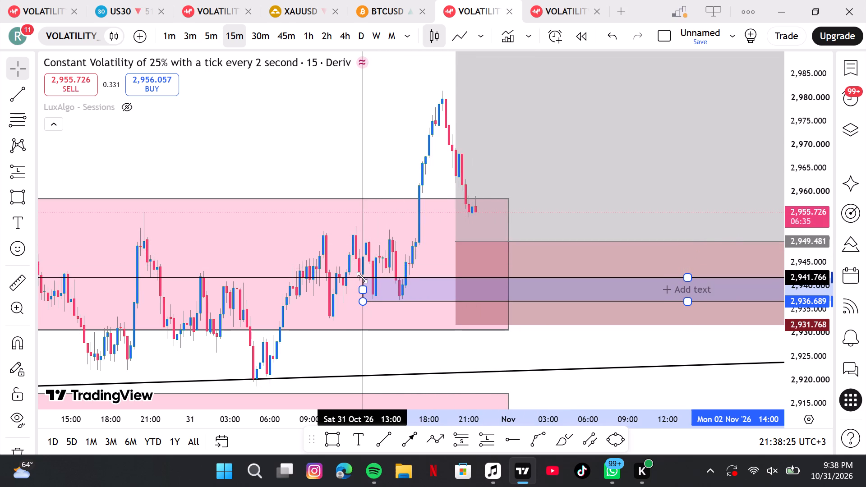
{"action": "left_click_drag", "start_coordinate": [362, 277], "coordinate": [366, 279]}
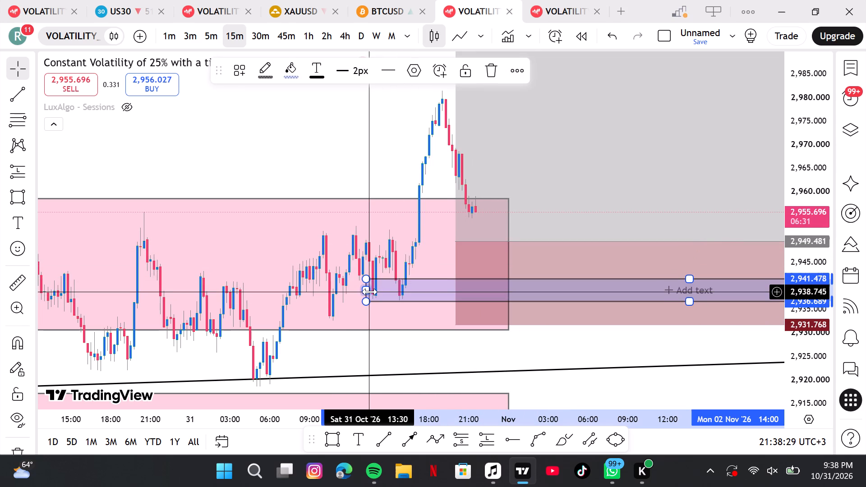
{"action": "left_click_drag", "start_coordinate": [370, 292], "coordinate": [400, 292]}
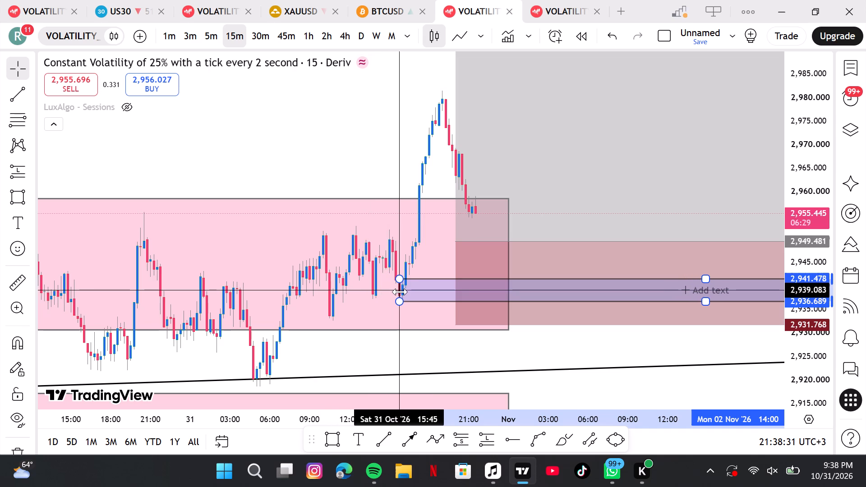
{"action": "left_click_drag", "start_coordinate": [400, 292], "coordinate": [402, 294]}
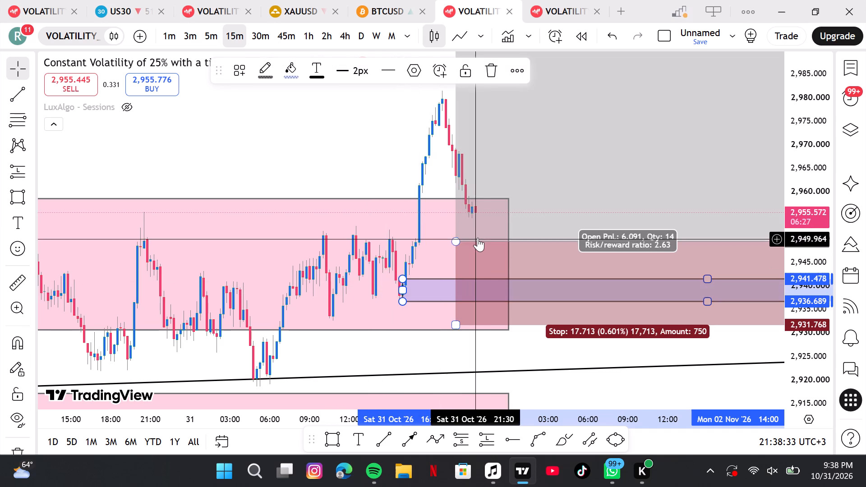
Move the long position's entry to about 2,941.6, at the blue zone's upper edge, starting at 31 Oct 19:45.
{"action": "left_click_drag", "start_coordinate": [455, 243], "coordinate": [452, 282]}
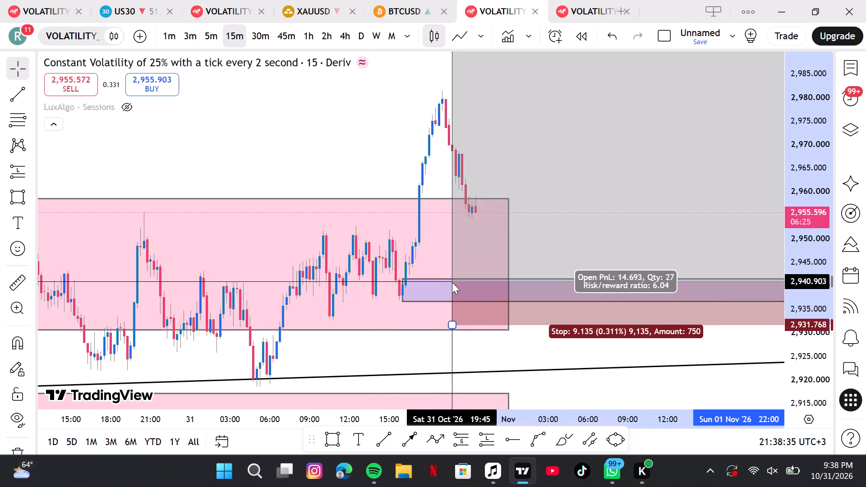
{"action": "left_click_drag", "start_coordinate": [452, 282], "coordinate": [451, 276]}
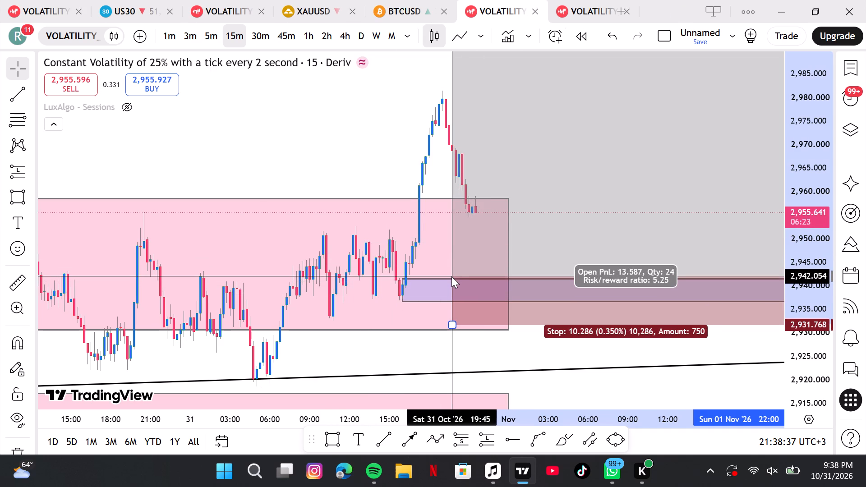
{"action": "left_click_drag", "start_coordinate": [451, 276], "coordinate": [451, 279]}
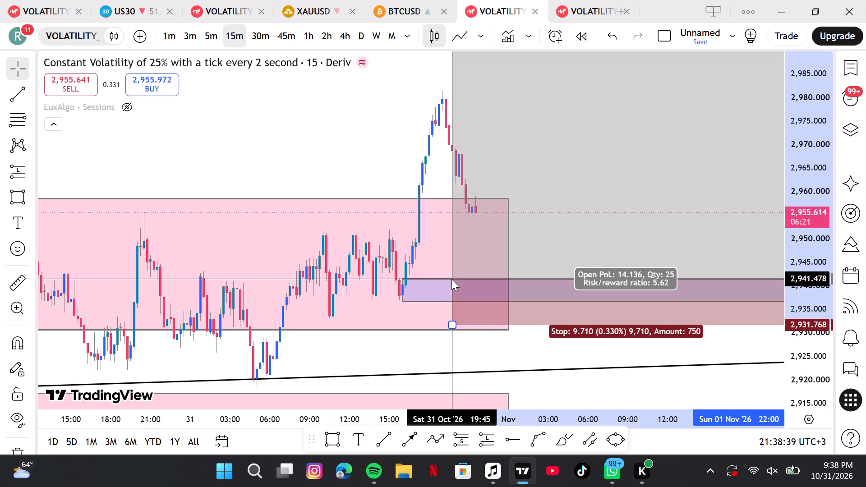
{"action": "left_click_drag", "start_coordinate": [451, 279], "coordinate": [451, 278]}
{"action": "left_click_drag", "start_coordinate": [419, 165], "coordinate": [358, 179]}
{"action": "left_click_drag", "start_coordinate": [803, 225], "coordinate": [798, 237]}
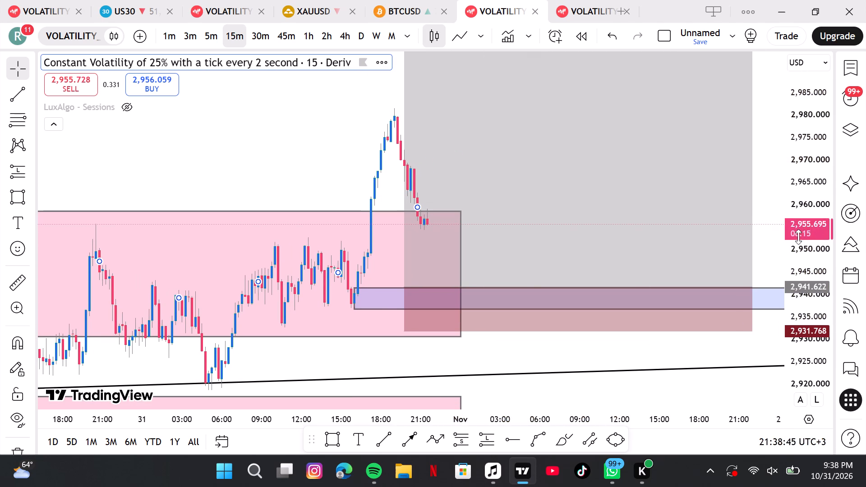